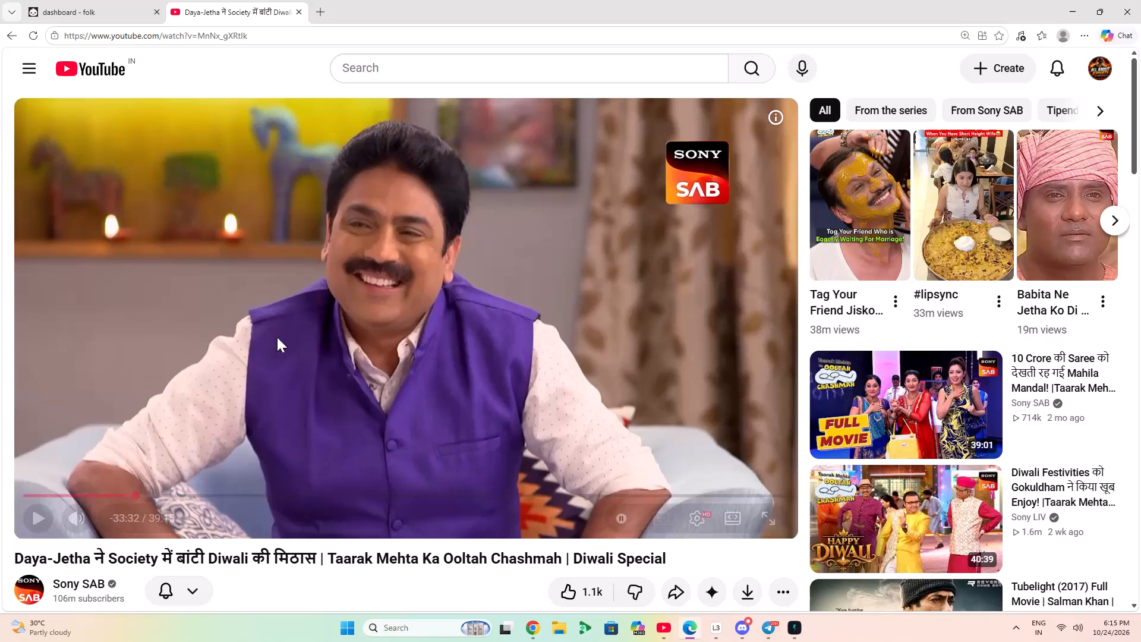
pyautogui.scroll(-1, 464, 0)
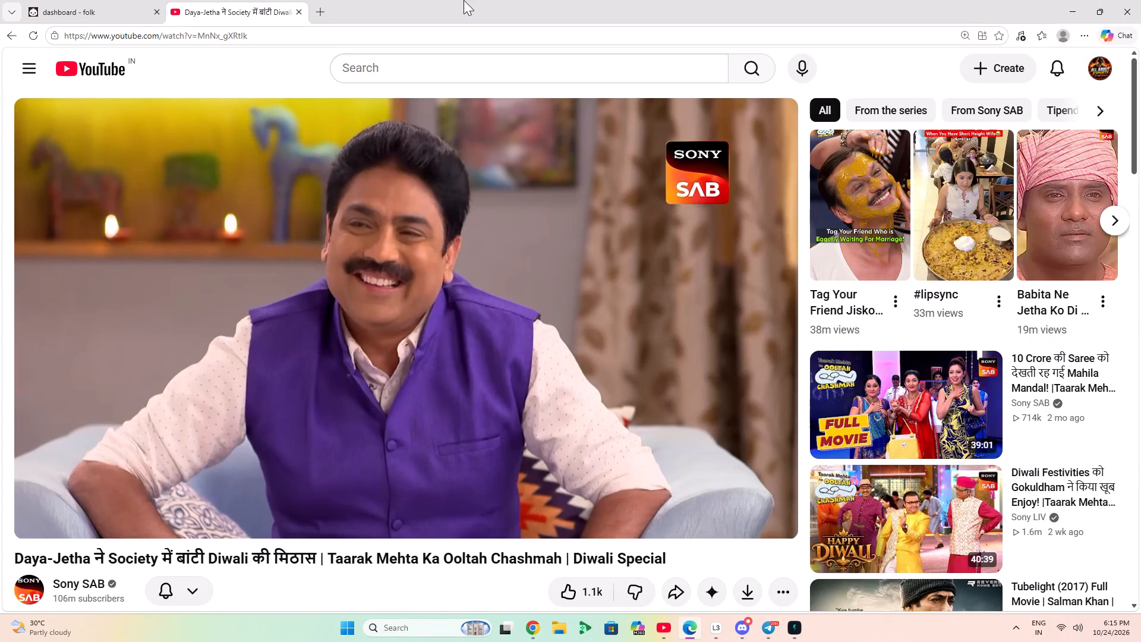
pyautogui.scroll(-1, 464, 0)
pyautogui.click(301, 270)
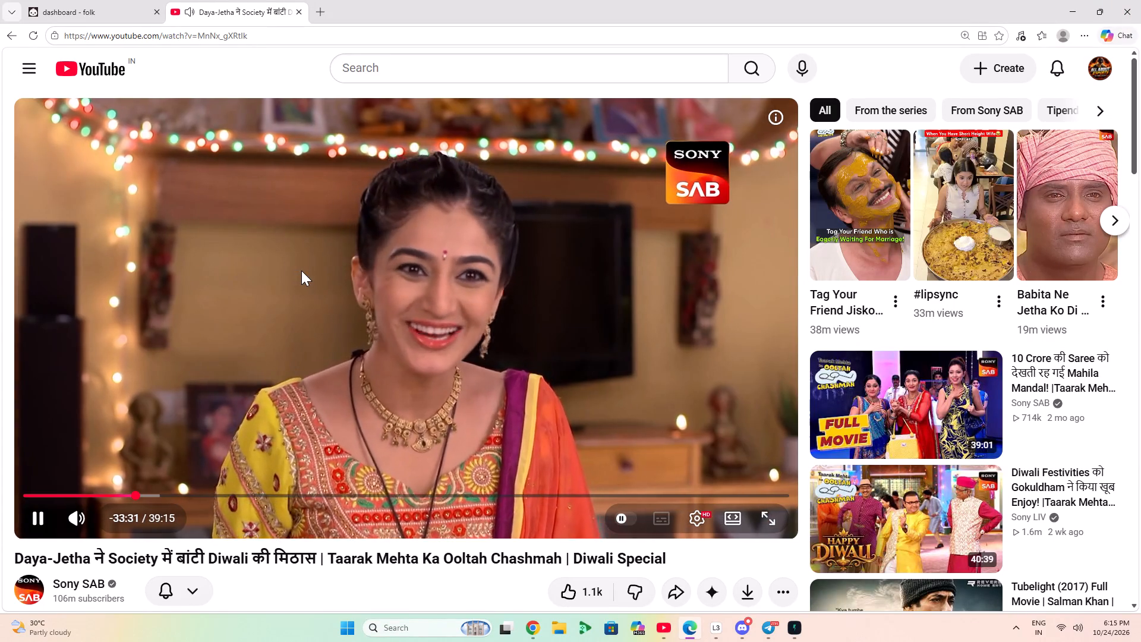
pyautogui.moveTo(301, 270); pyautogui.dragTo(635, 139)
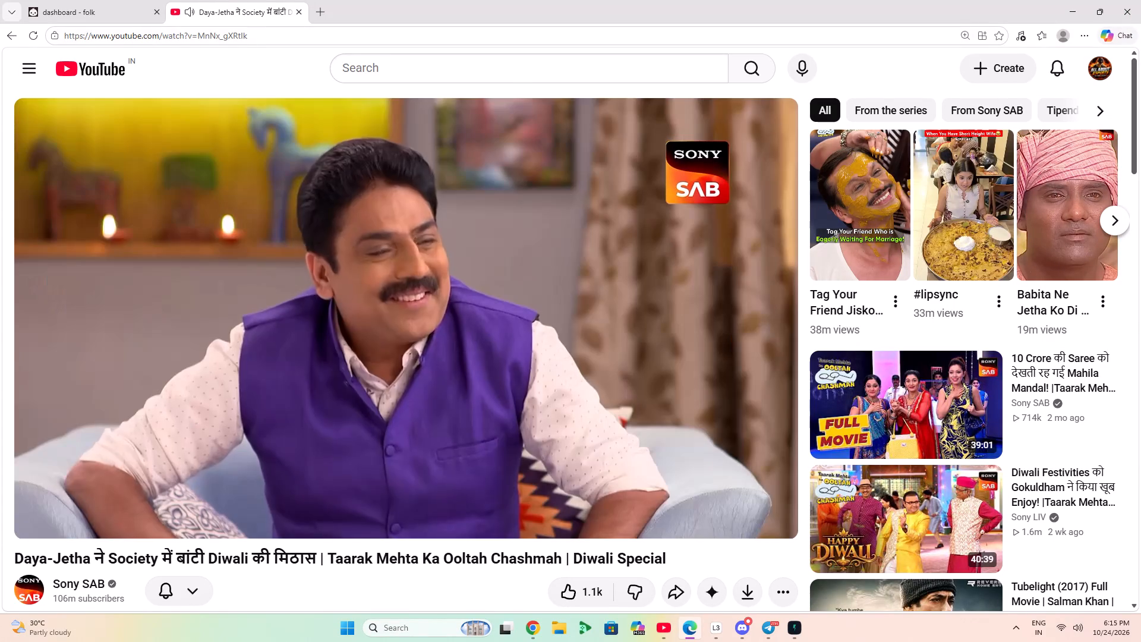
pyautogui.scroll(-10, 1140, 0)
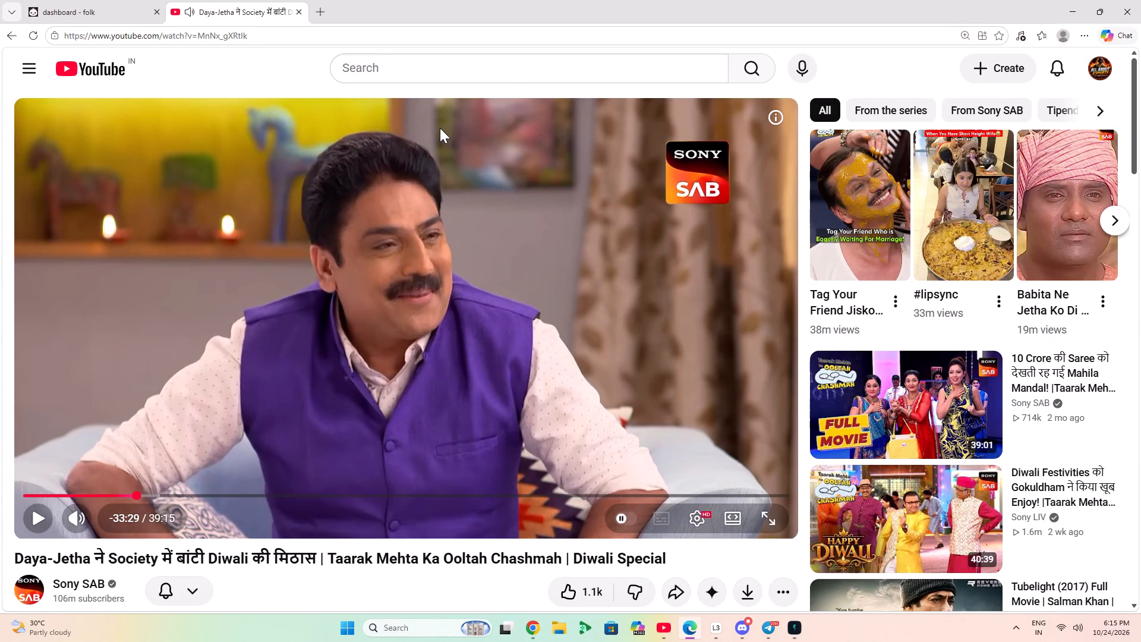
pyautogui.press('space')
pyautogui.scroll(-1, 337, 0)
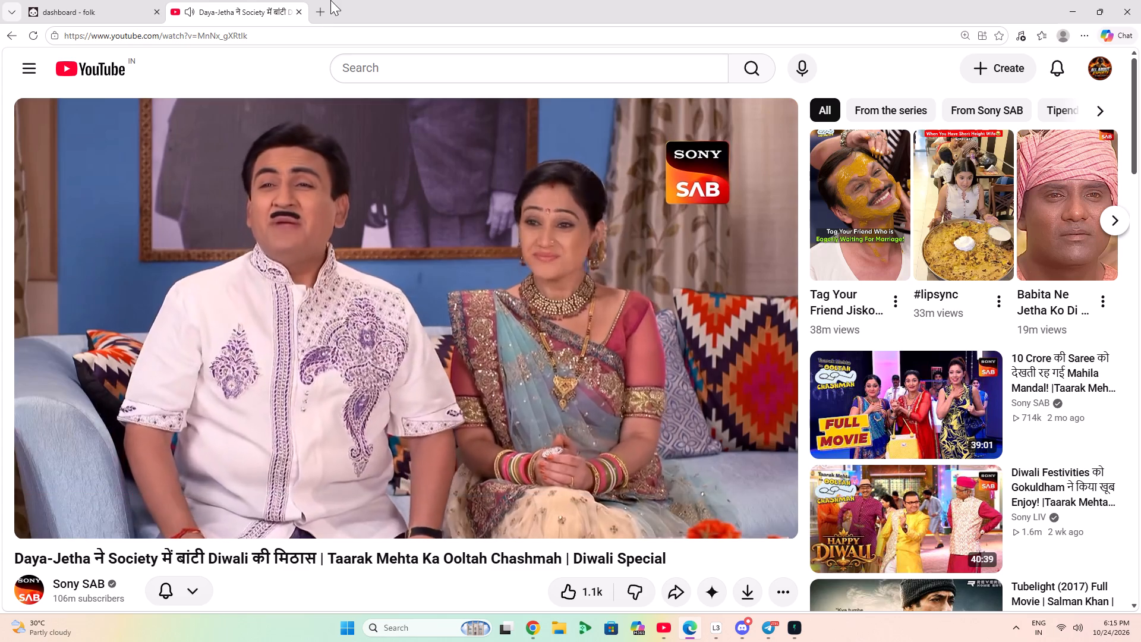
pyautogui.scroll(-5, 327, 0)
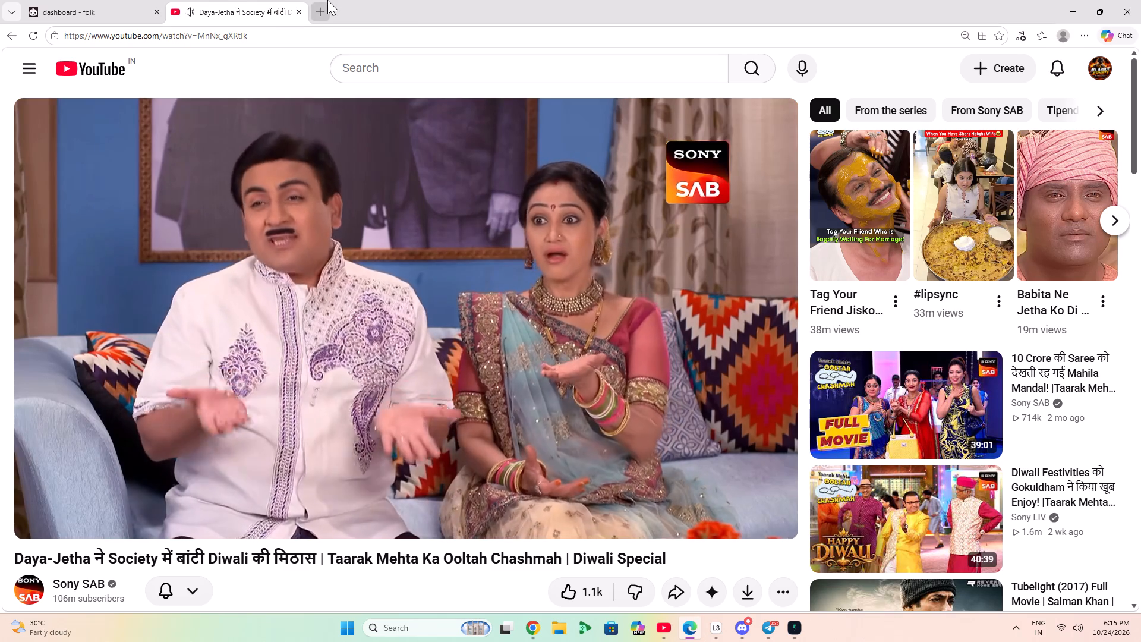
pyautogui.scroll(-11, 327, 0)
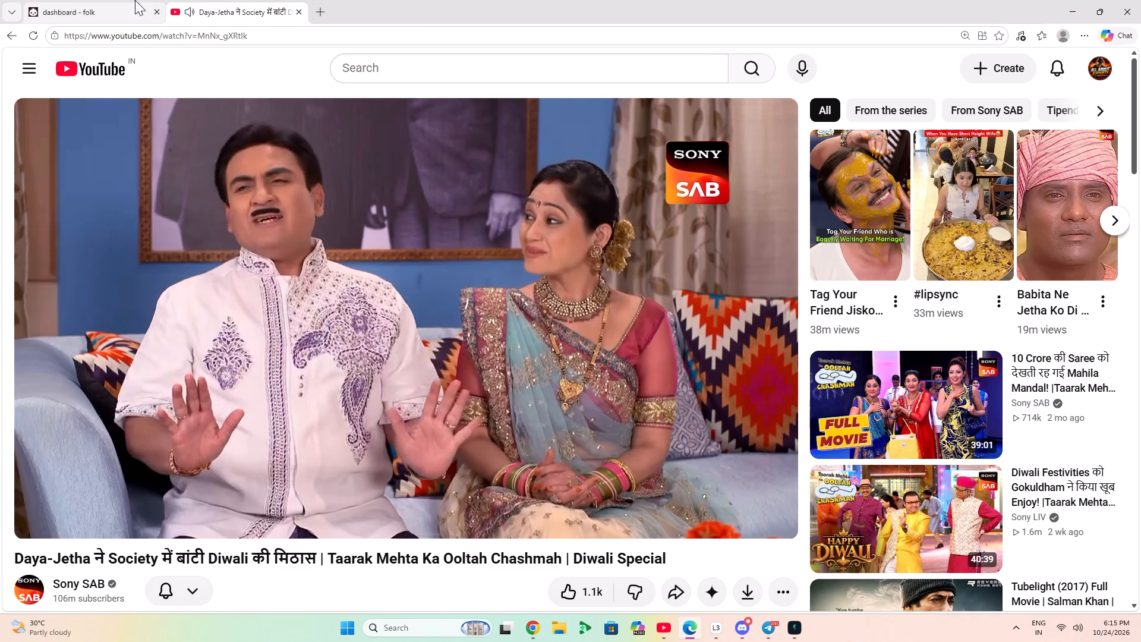
# Review the folk referrals dashboard, including the invite offer, payouts and invited friend's progress.
pyautogui.click(54, 0)
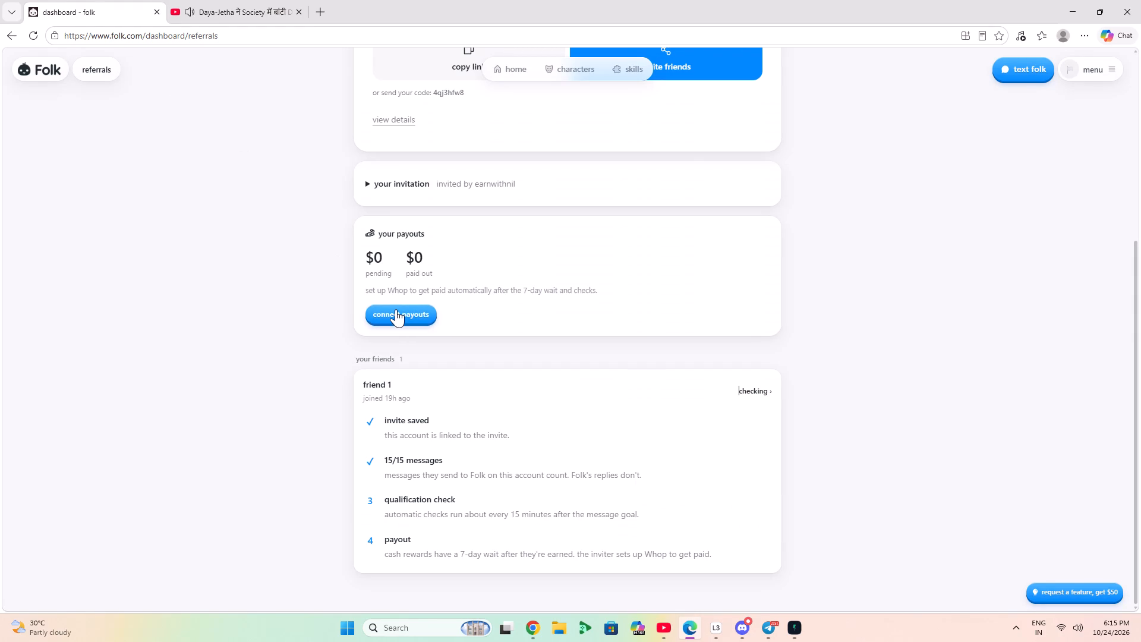
pyautogui.scroll(-6, 465, 0)
pyautogui.click(270, 0)
pyautogui.click(105, 0)
pyautogui.scroll(3, 468, 328)
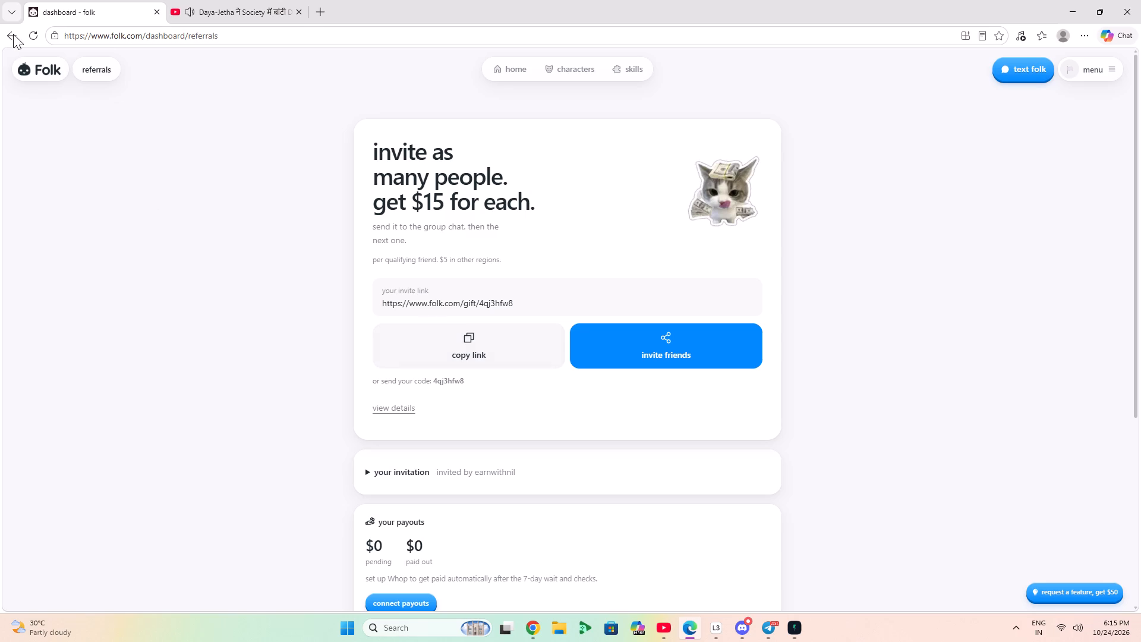
pyautogui.click(243, 0)
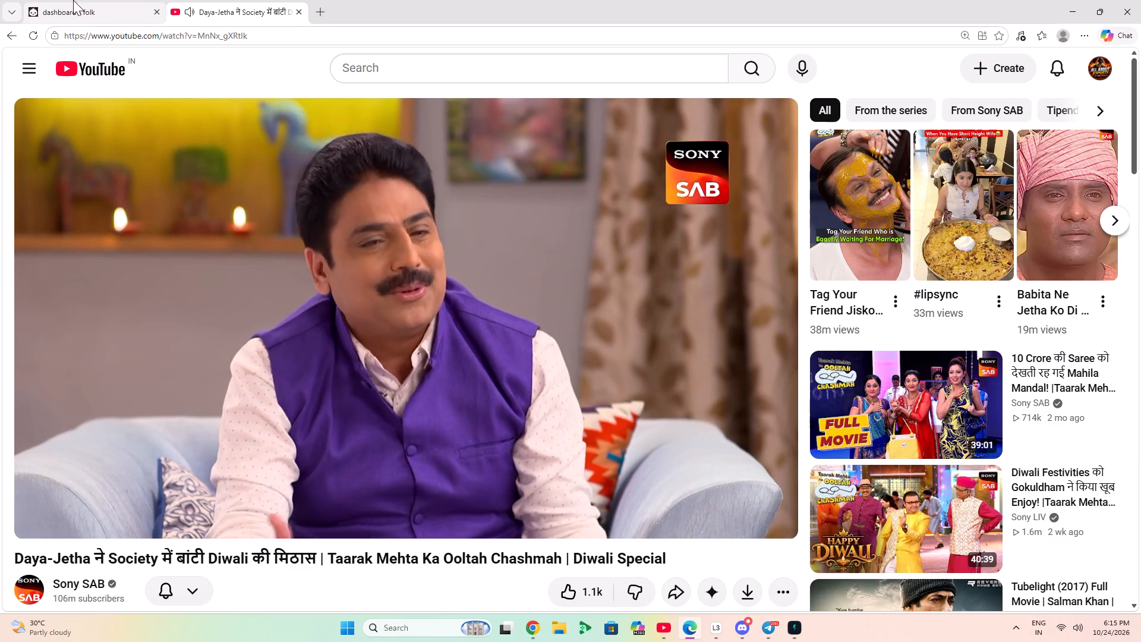
pyautogui.click(81, 0)
pyautogui.click(96, 71)
pyautogui.click(96, 71)
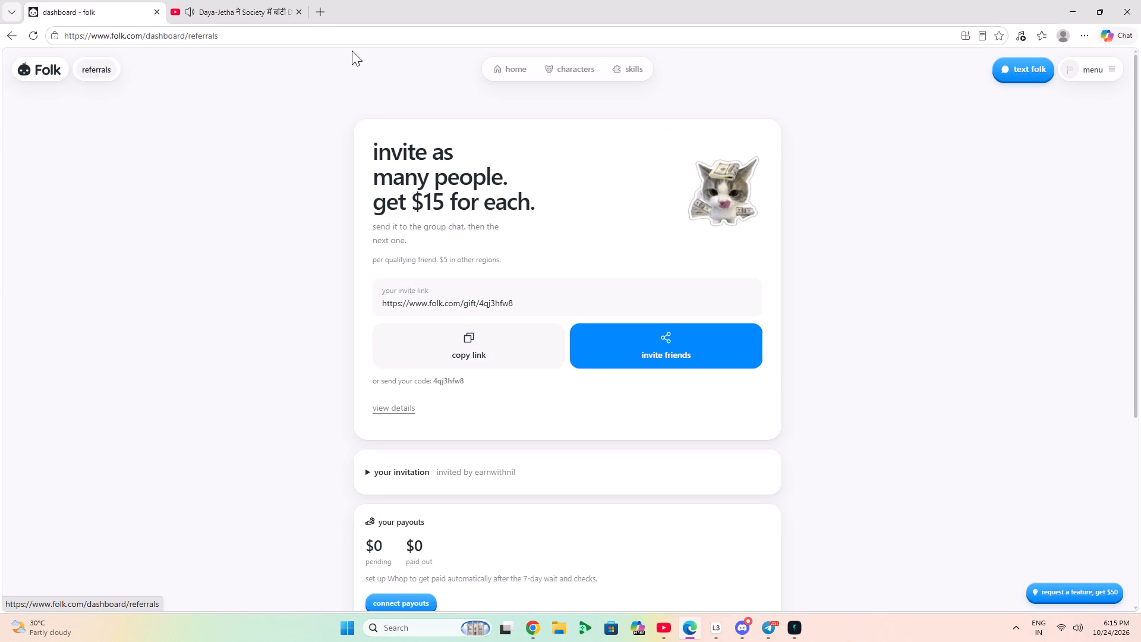
pyautogui.click(371, 119)
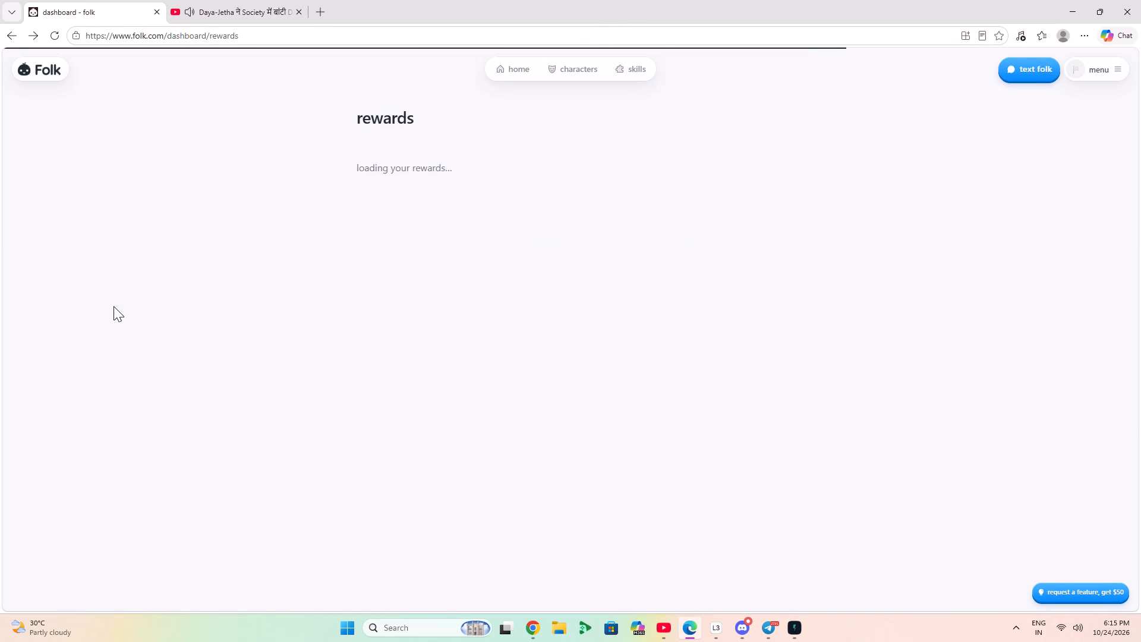
pyautogui.moveTo(154, 313); pyautogui.dragTo(167, 316)
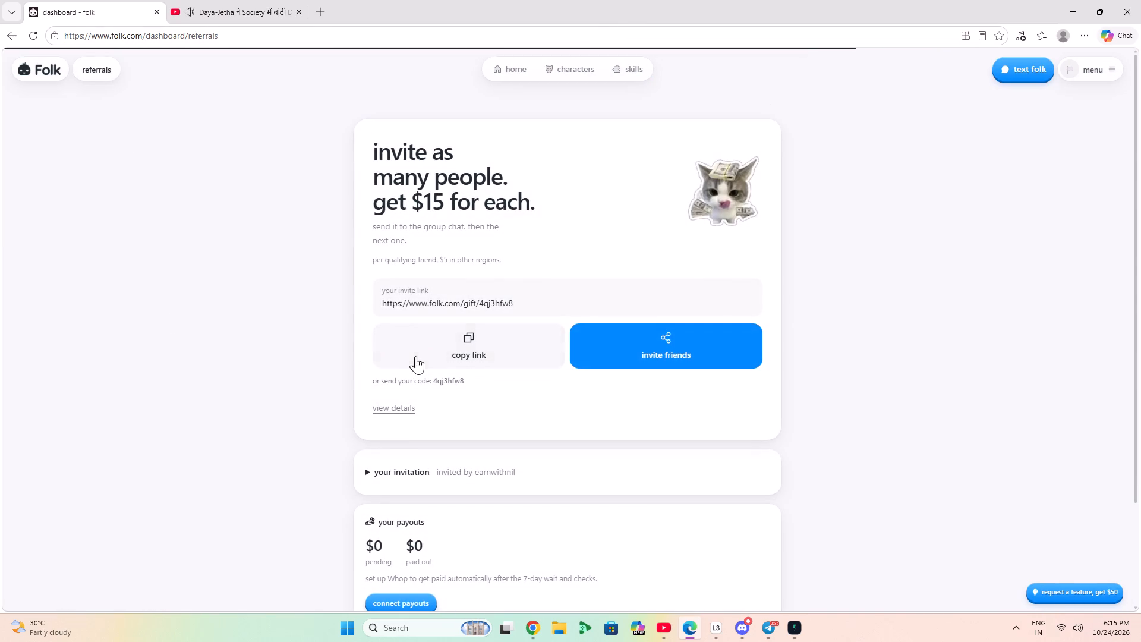
# Close the YouTube video tab.
pyautogui.click(212, 0)
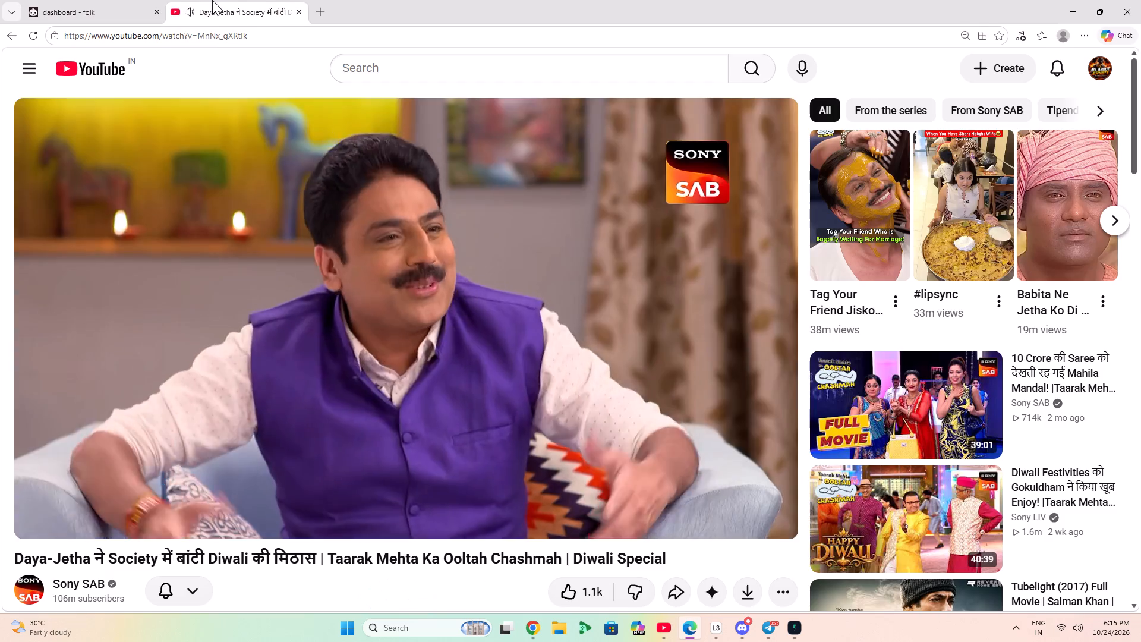
pyautogui.middleClick(283, 0)
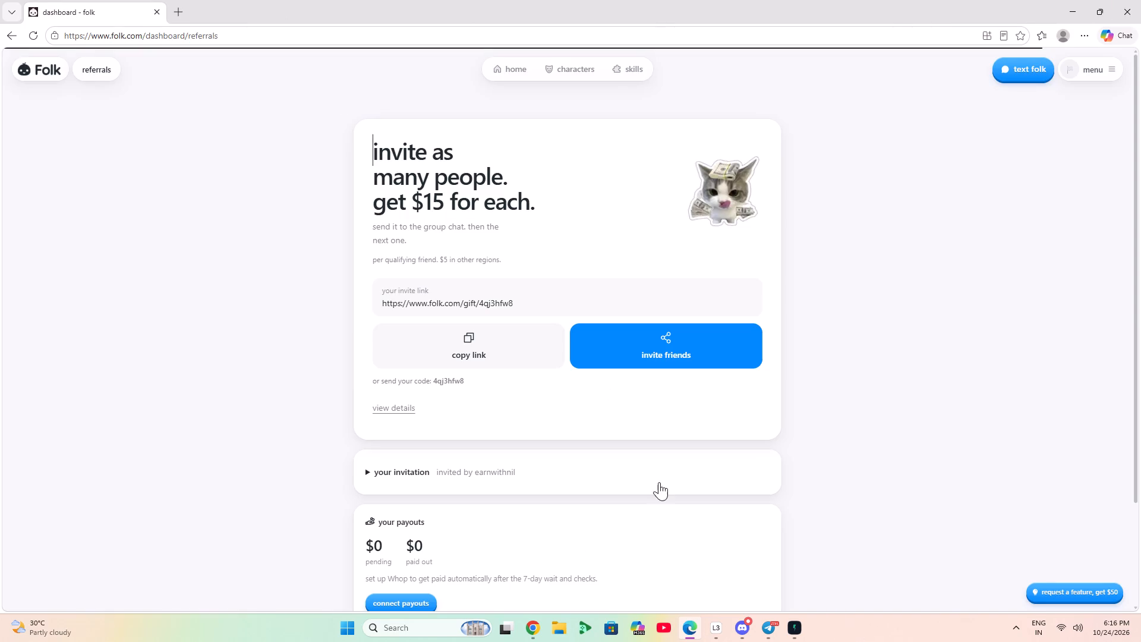
# Switch to Chrome, search Google for tradingview in a new tab and open the TradingView India site.
pyautogui.click(698, 628)
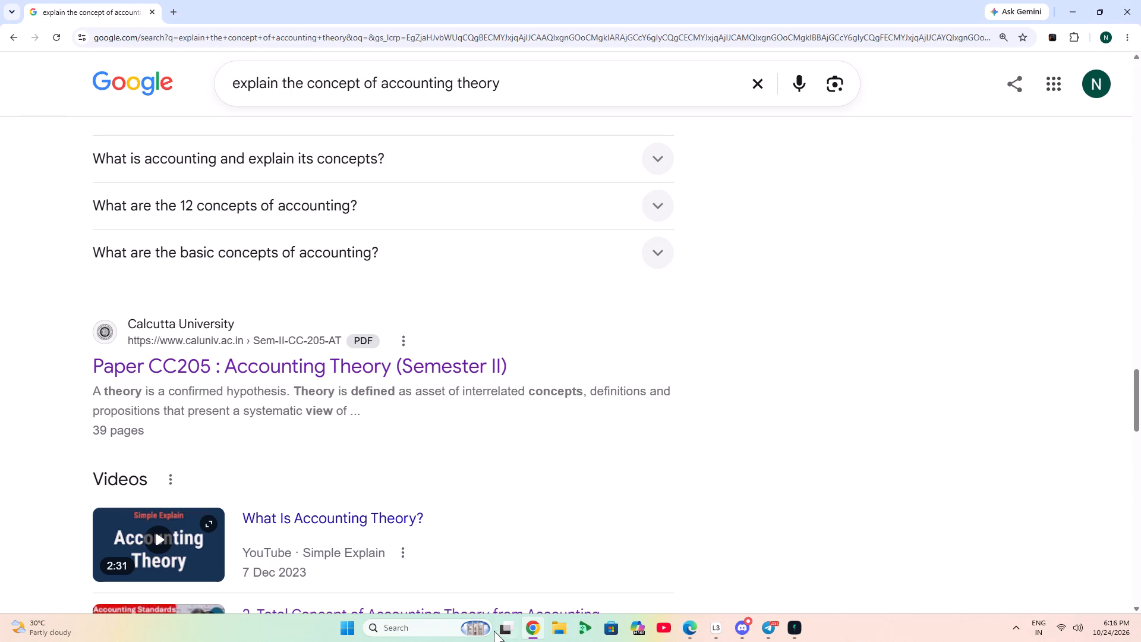
pyautogui.click(168, 11)
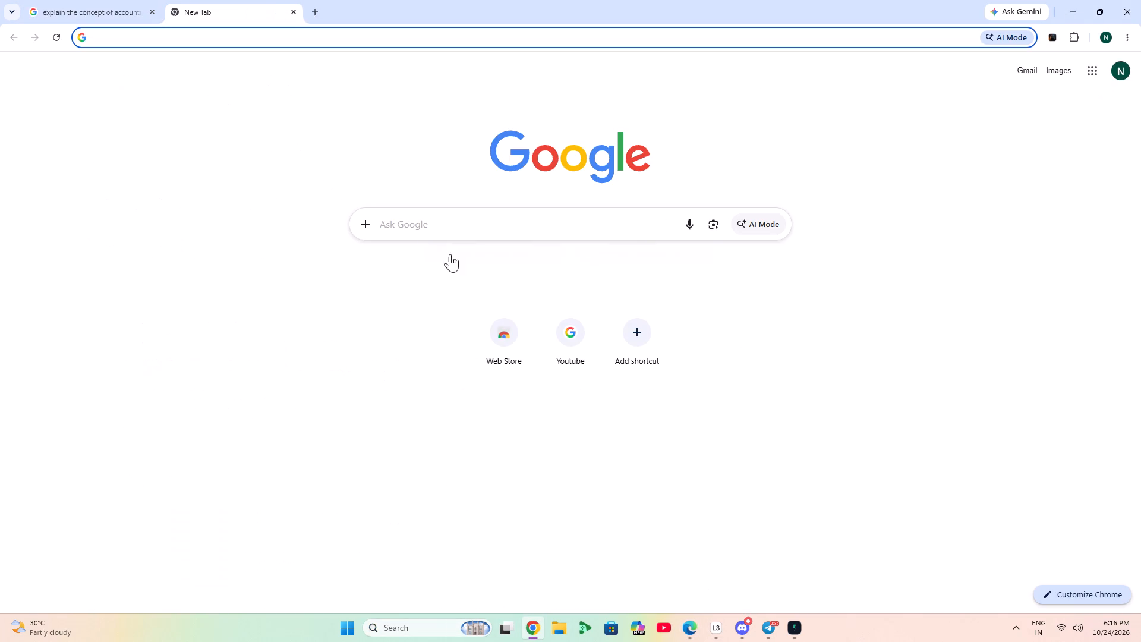
pyautogui.click(464, 239)
pyautogui.click(458, 272)
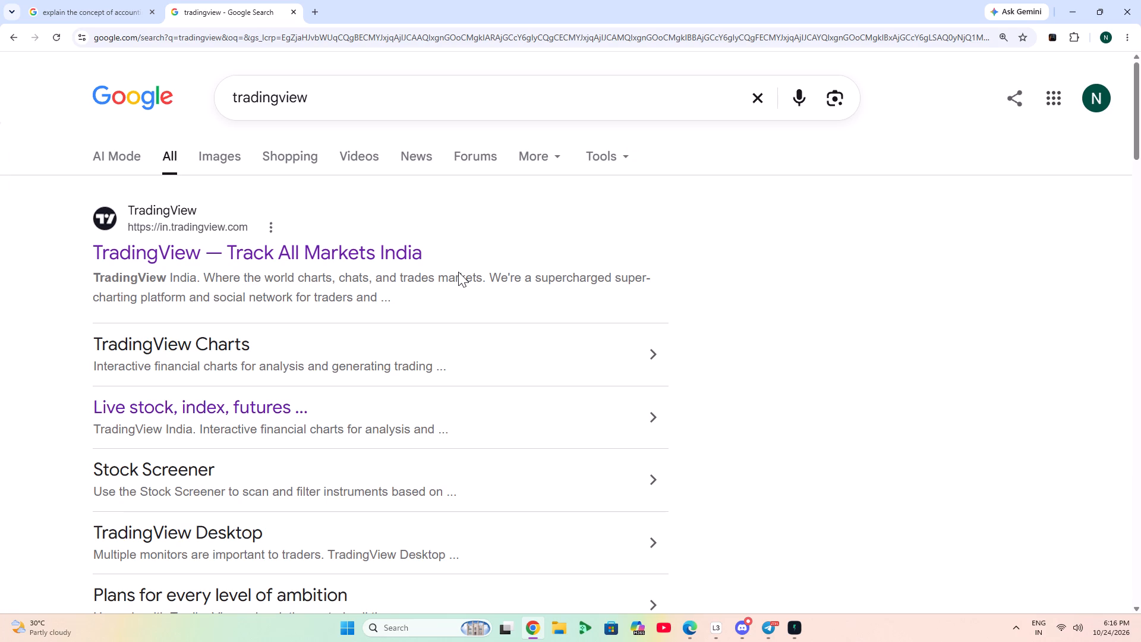
pyautogui.click(234, 237)
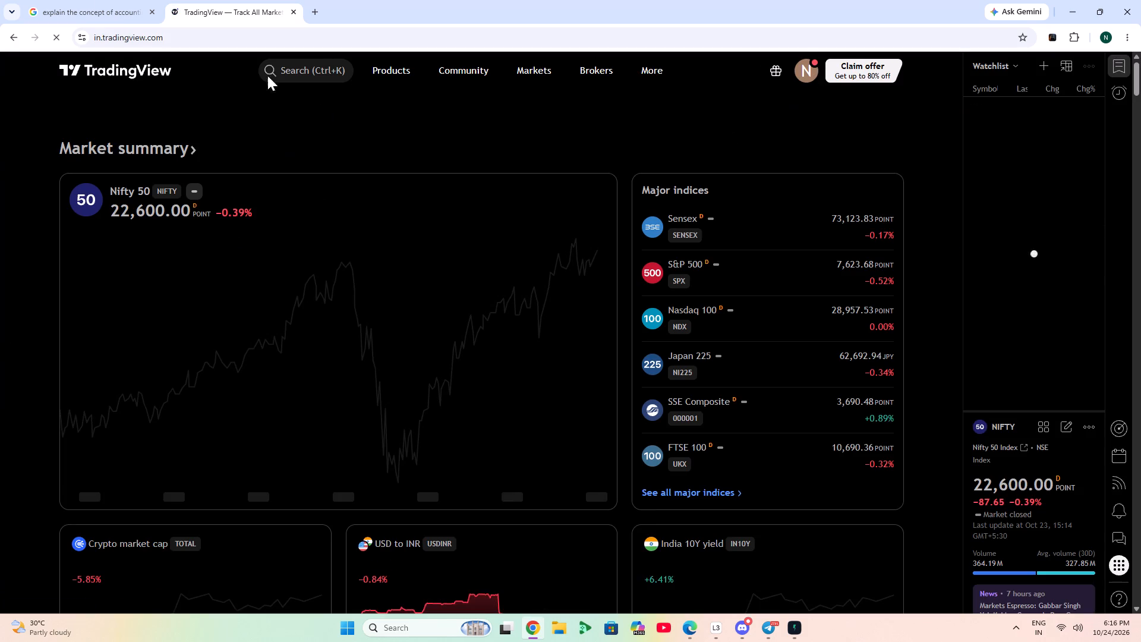
# Open the BTCUSD full chart from the watchlist symbol's overview page.
pyautogui.click(84, 0)
pyautogui.click(197, 0)
pyautogui.click(1008, 150)
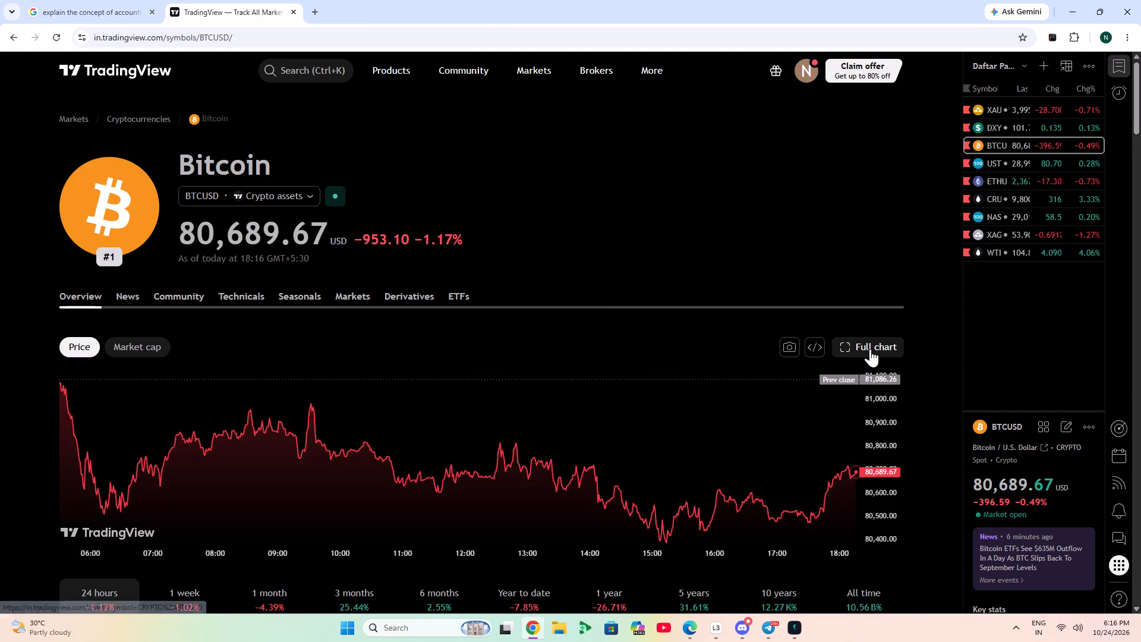
pyautogui.click(870, 349)
# Check the open positions in the Paper Trading account, then collapse the account view to restore the chart.
pyautogui.scroll(6, 537, 0)
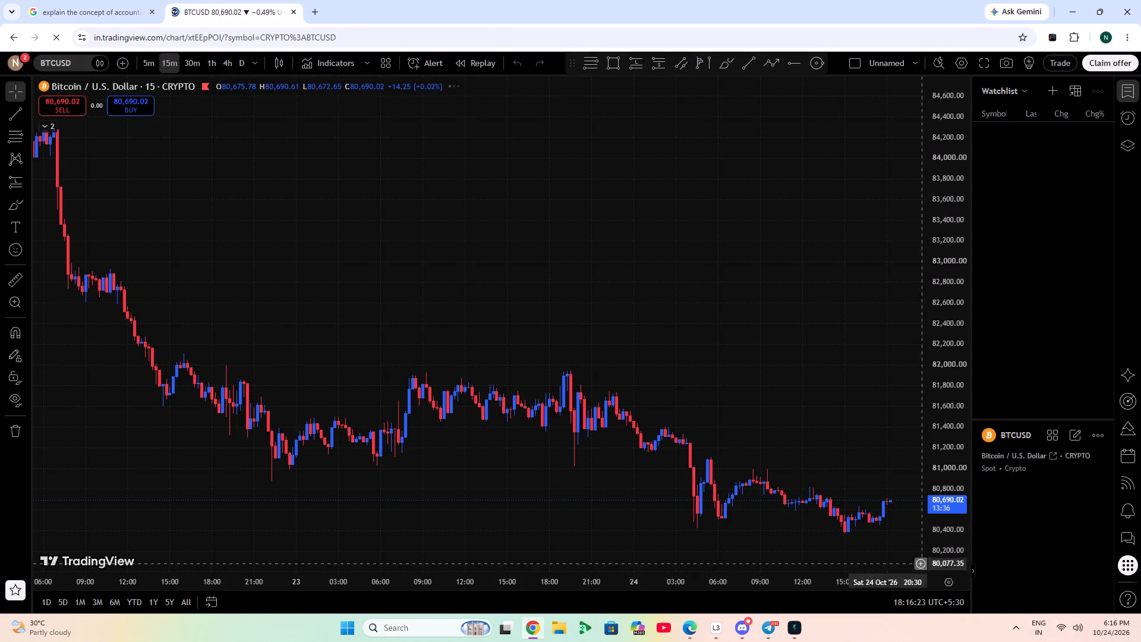
pyautogui.moveTo(768, 268); pyautogui.dragTo(762, 142)
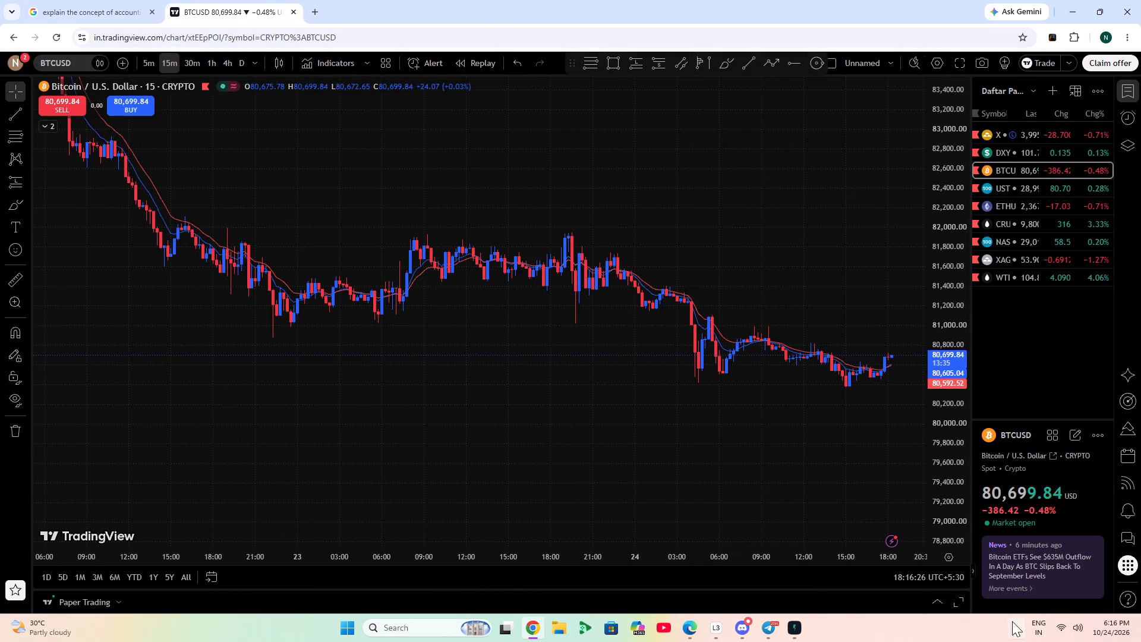
pyautogui.click(929, 602)
pyautogui.scroll(-11, 795, 62)
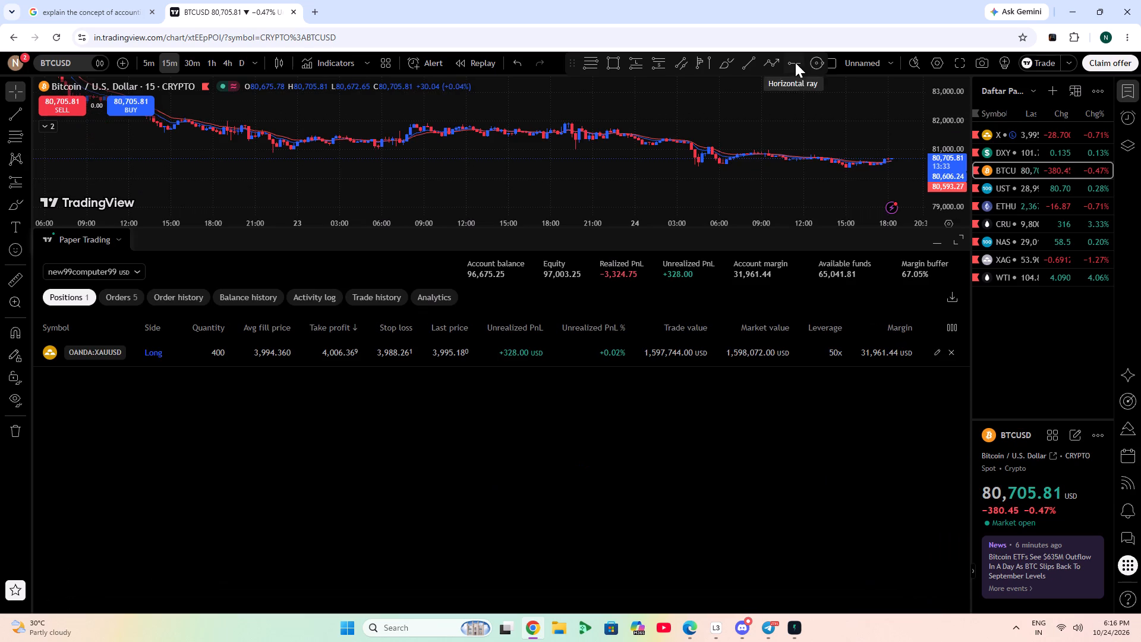
pyautogui.scroll(5, 791, 0)
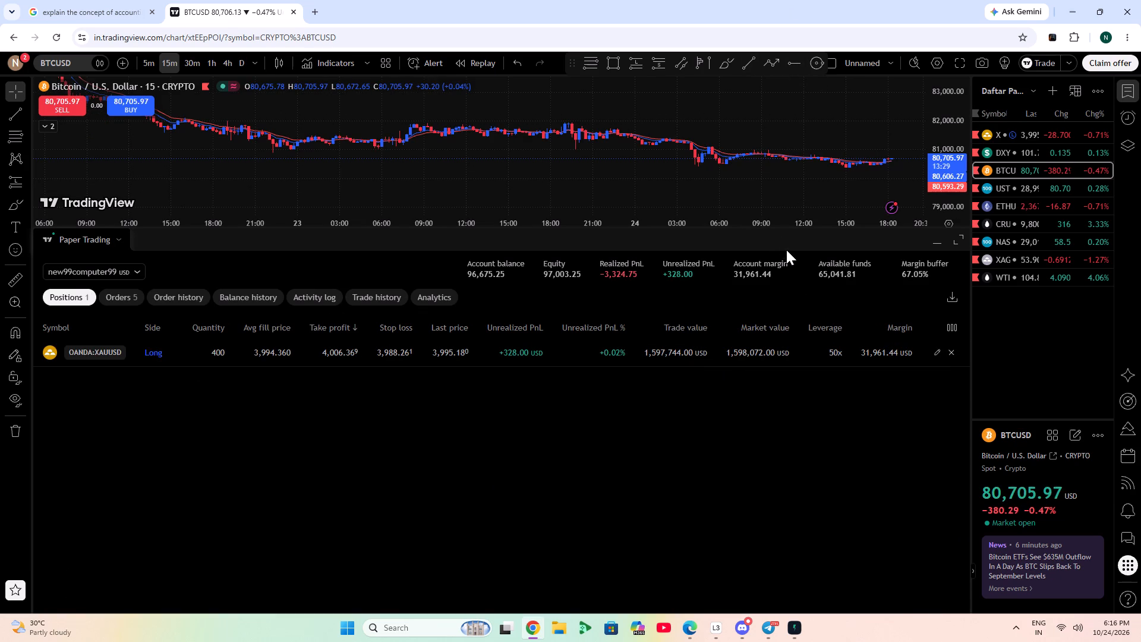
pyautogui.moveTo(776, 228); pyautogui.dragTo(706, 641)
# Display the XAUUSD chart from the watchlist and examine the open long position with its take-profit and stop-loss levels.
pyautogui.click(1004, 125)
pyautogui.click(1020, 133)
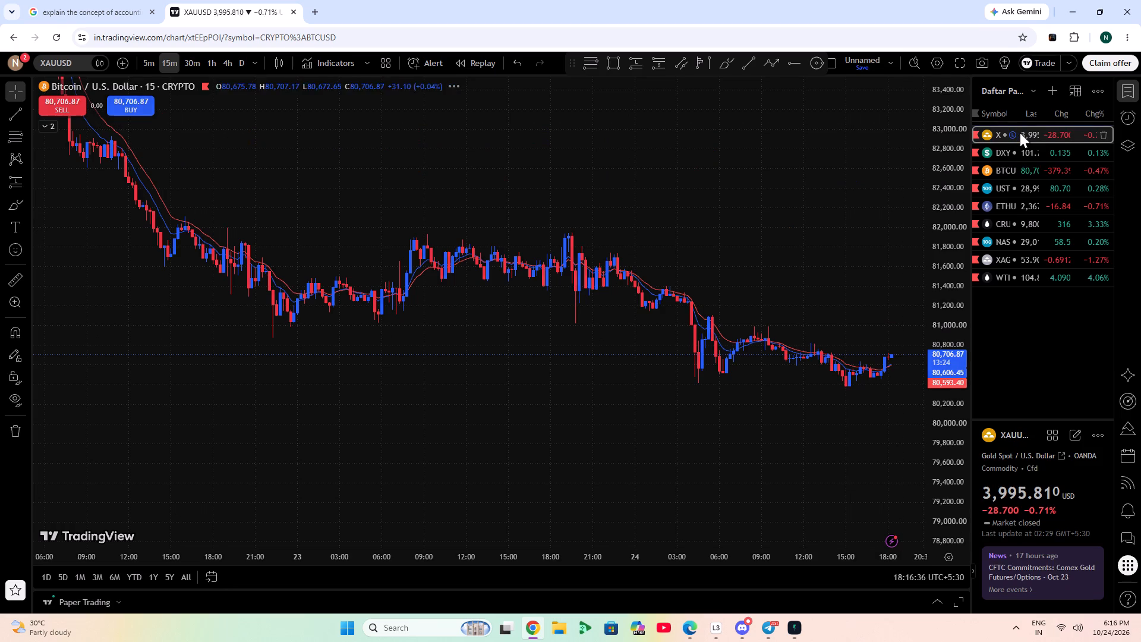
pyautogui.moveTo(847, 262); pyautogui.dragTo(572, 208)
pyautogui.scroll(3, 953, 405)
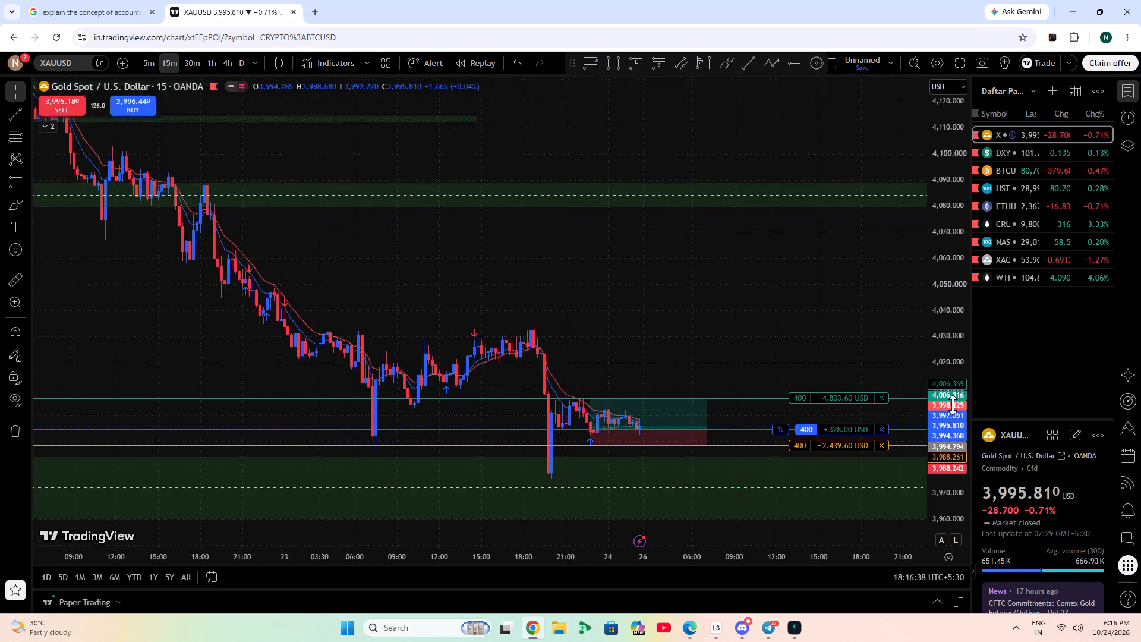
pyautogui.scroll(4, 953, 405)
pyautogui.scroll(4, 745, 312)
pyautogui.moveTo(514, 348); pyautogui.dragTo(621, 92)
pyautogui.scroll(6, 950, 404)
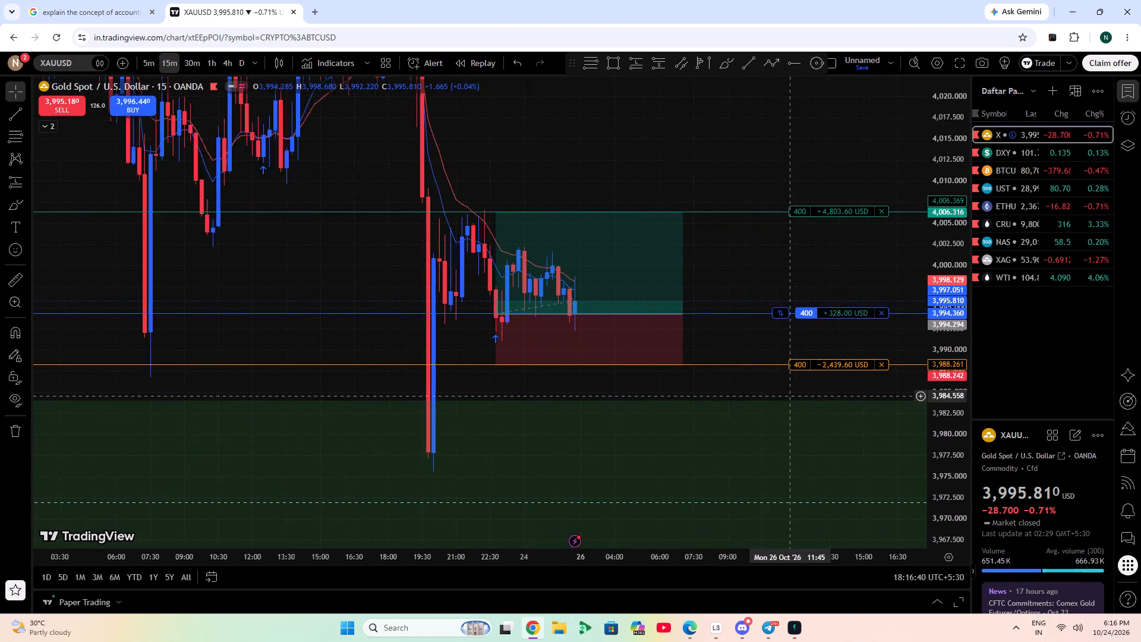
pyautogui.moveTo(758, 271); pyautogui.dragTo(772, 296)
# Display the DXY chart from the watchlist and examine the pending sell stop order with its target and stop zones.
pyautogui.click(1011, 160)
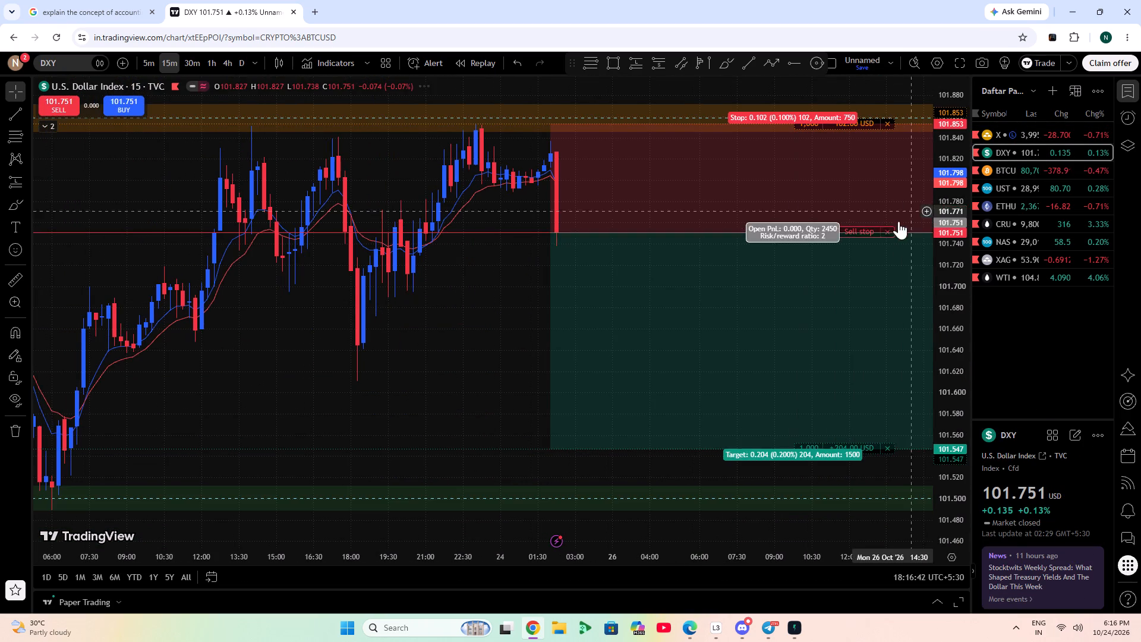
pyautogui.moveTo(534, 365); pyautogui.dragTo(122, 388)
pyautogui.scroll(-4, 172, 359)
pyautogui.moveTo(792, 335); pyautogui.dragTo(718, 353)
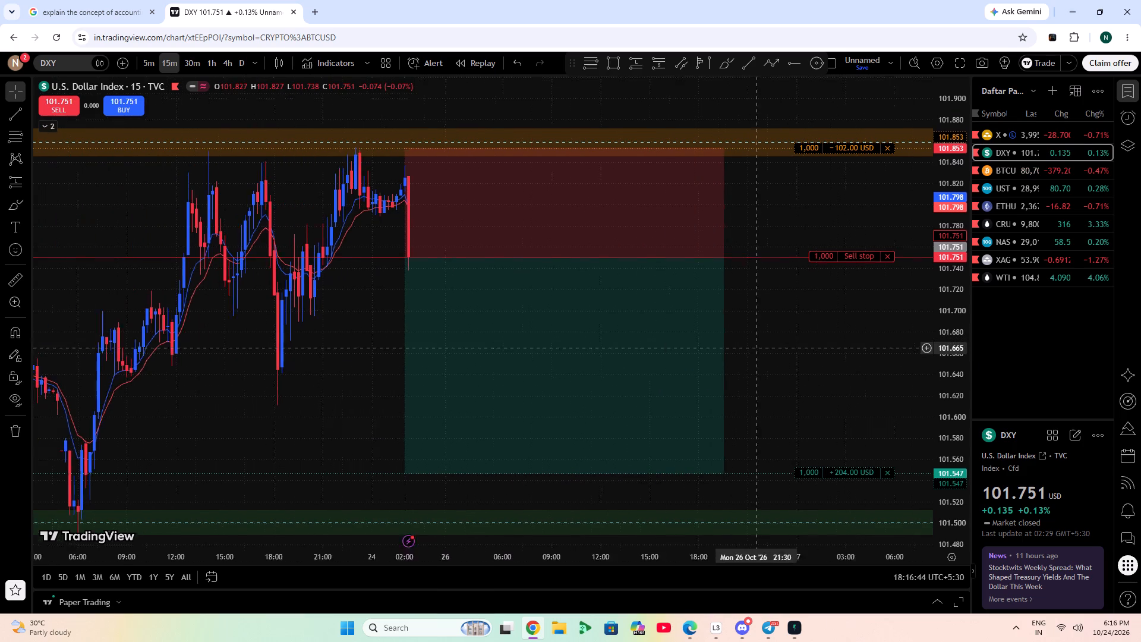
pyautogui.moveTo(718, 353); pyautogui.dragTo(680, 359)
# Display the BTCUSD chart from the watchlist and examine its price swings over the past days and the latest 15-minute candles.
pyautogui.click(1007, 169)
pyautogui.scroll(-3, 670, 278)
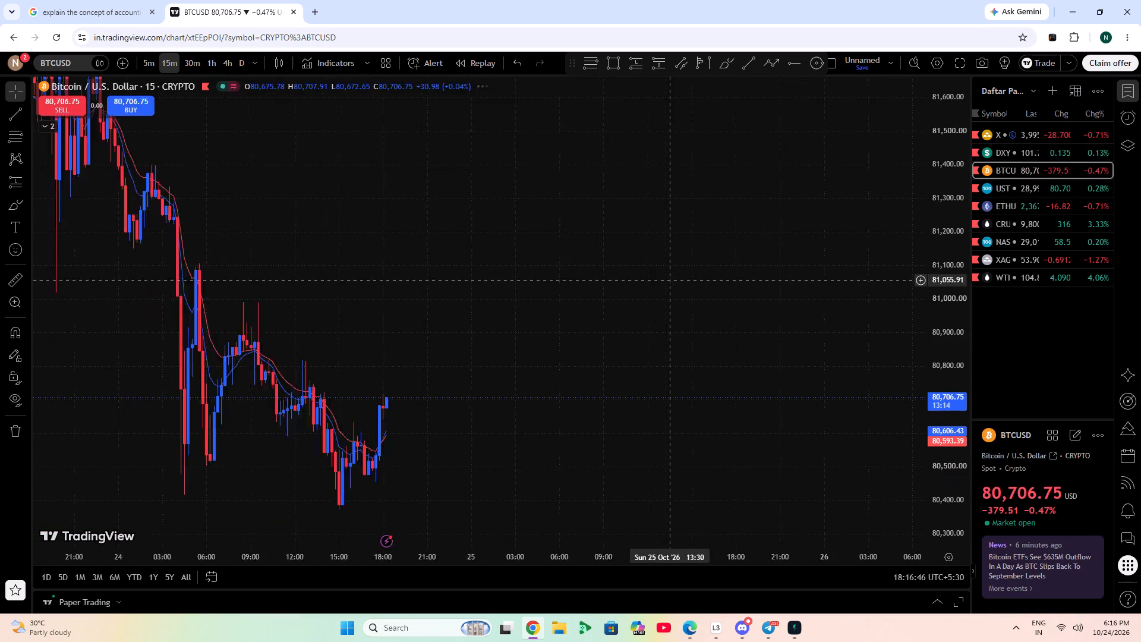
pyautogui.scroll(-9, 671, 291)
pyautogui.scroll(-13, 953, 316)
pyautogui.doubleClick(954, 316)
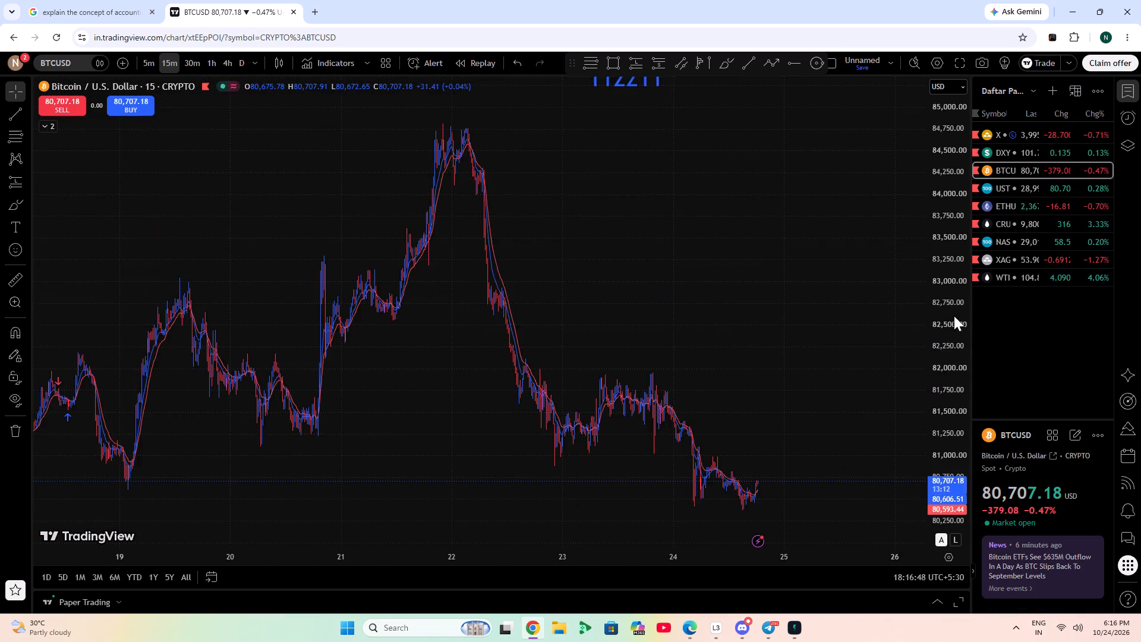
pyautogui.scroll(14, 954, 316)
pyautogui.moveTo(585, 355); pyautogui.dragTo(749, 51)
pyautogui.scroll(-6, 713, 220)
pyautogui.scroll(-5, 947, 354)
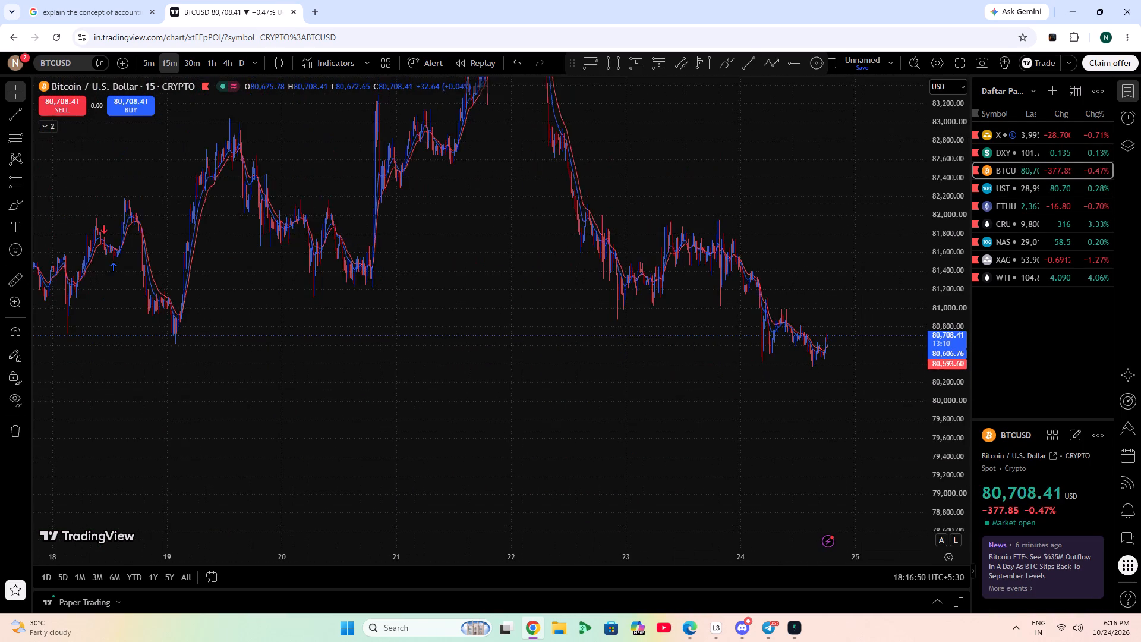
pyautogui.scroll(7, 839, 426)
pyautogui.scroll(6, 967, 454)
pyautogui.scroll(9, 734, 455)
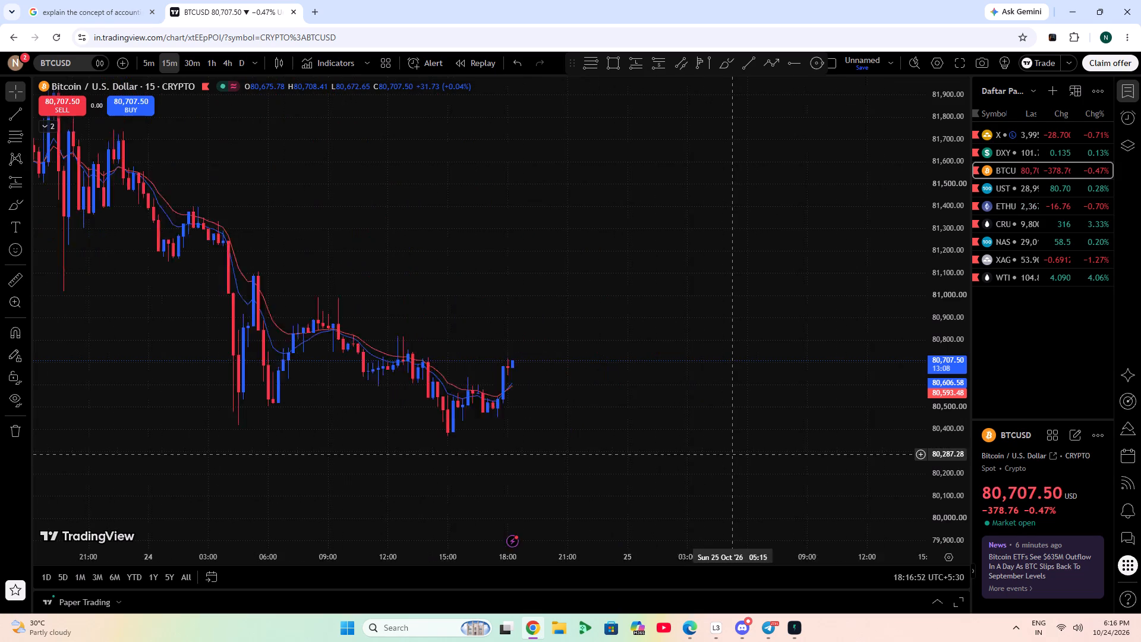
pyautogui.moveTo(456, 251); pyautogui.dragTo(471, 225)
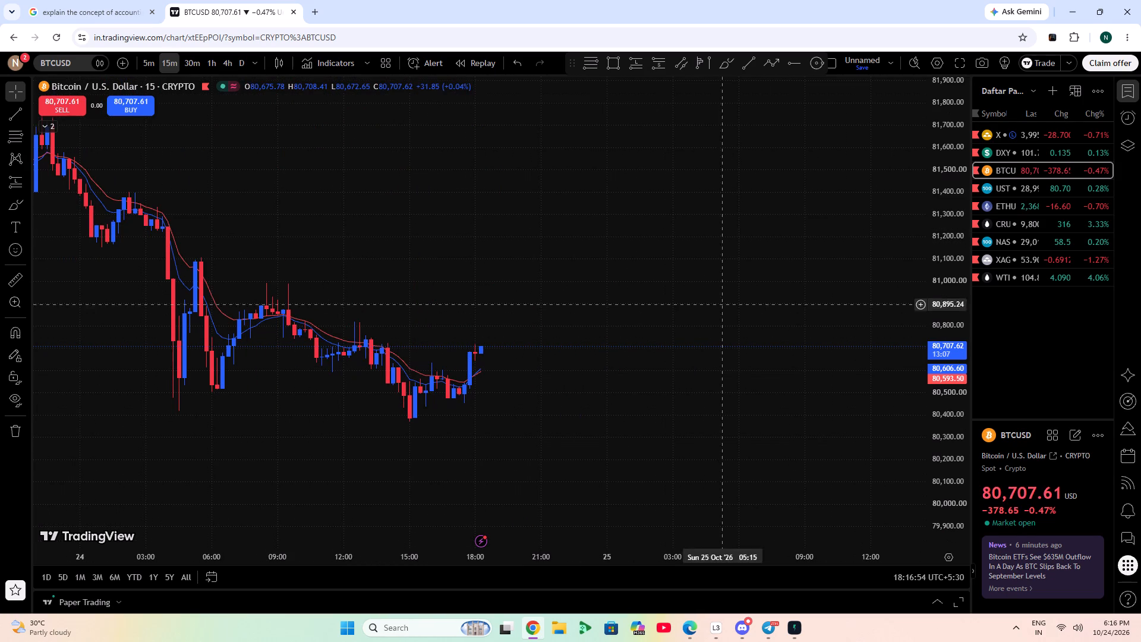
# Place a market buy order for 2 units of BTCUSD.
pyautogui.click(129, 108)
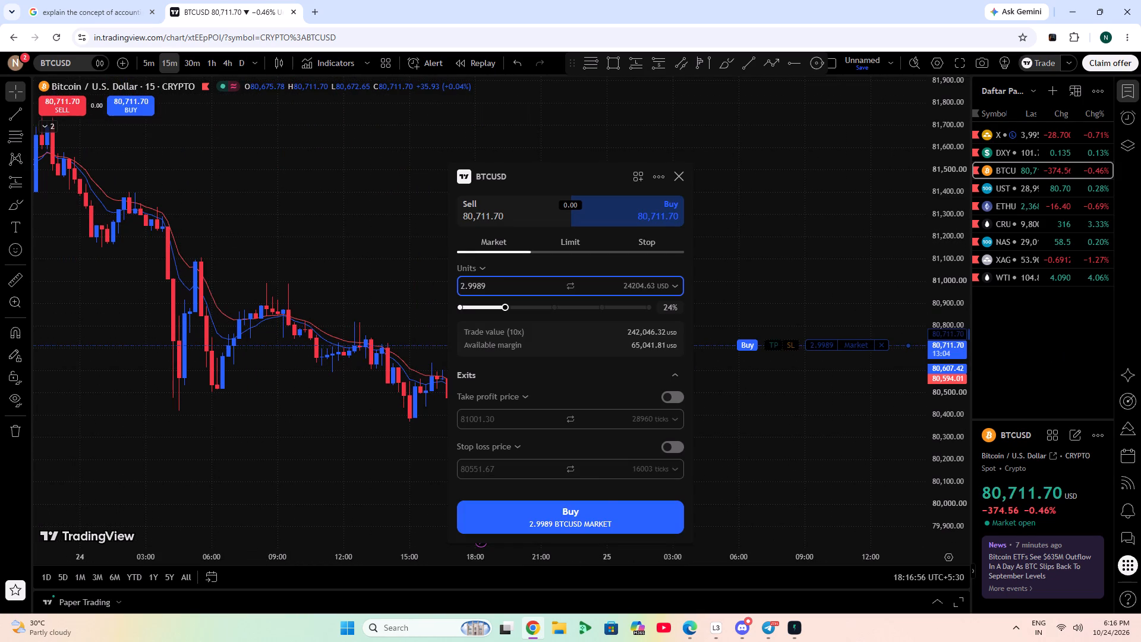
pyautogui.click(502, 287)
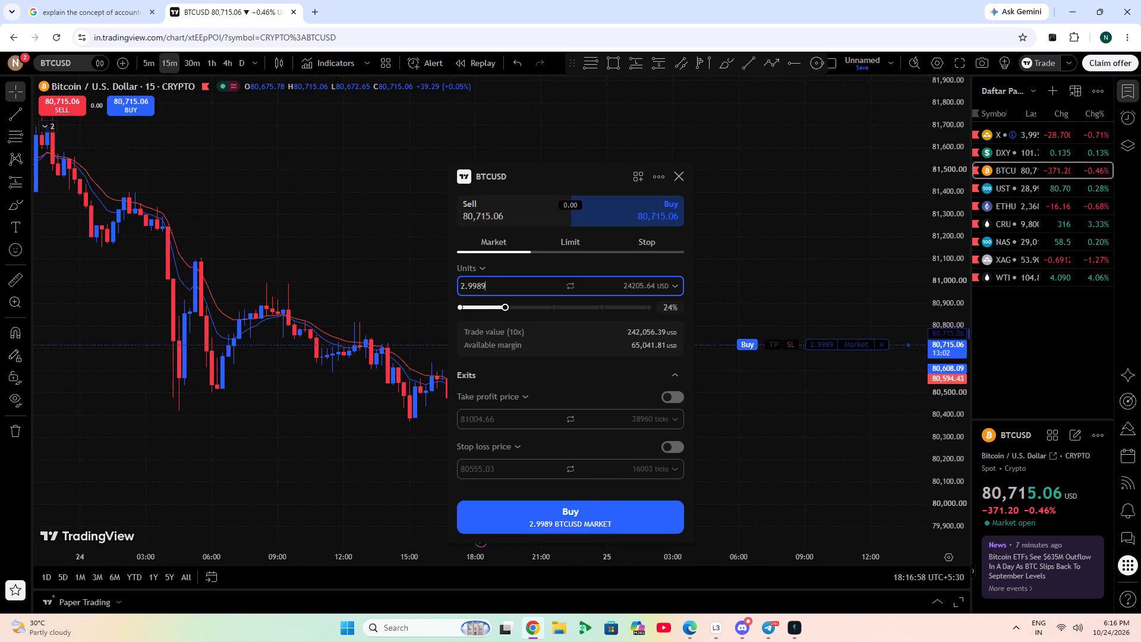
pyautogui.press('BackSpace')
pyautogui.press('BackSpace')
pyautogui.press('BackSpace')
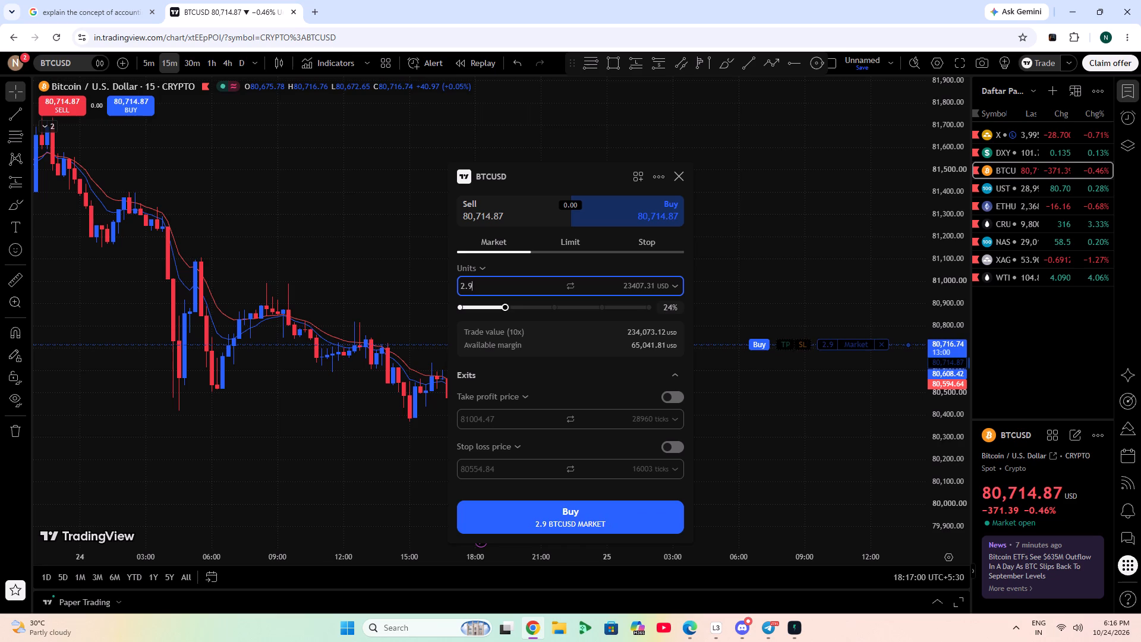
pyautogui.press('BackSpace')
pyautogui.click(672, 517)
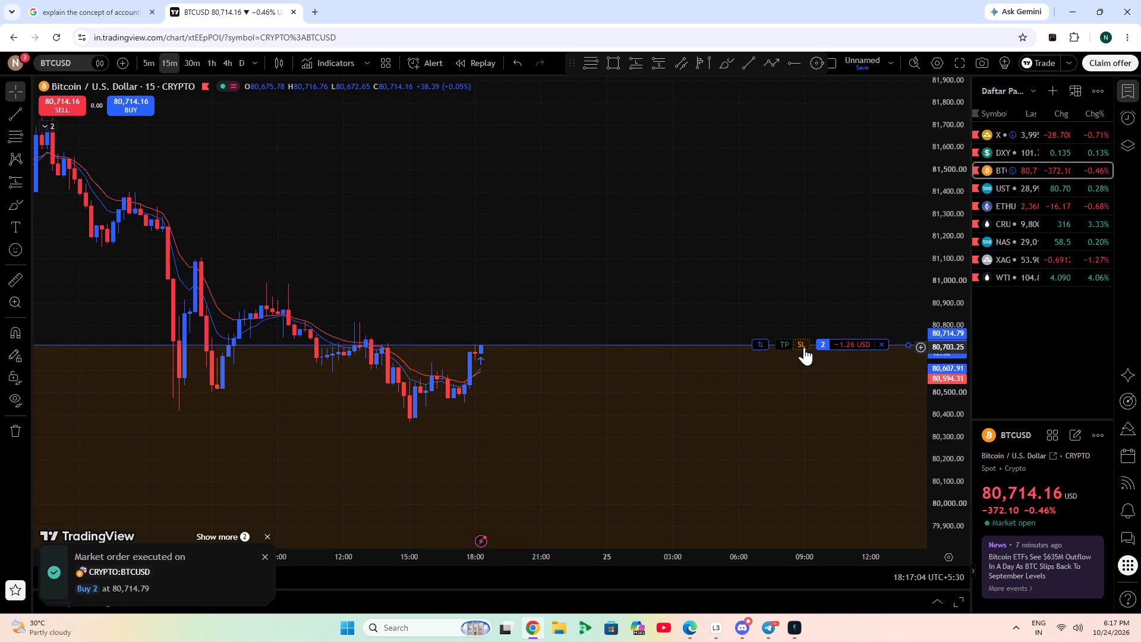
# Add a take profit at about 81,058 and a stop loss at about 80,450 to the open BTCUSD position.
pyautogui.moveTo(786, 342); pyautogui.dragTo(764, 226)
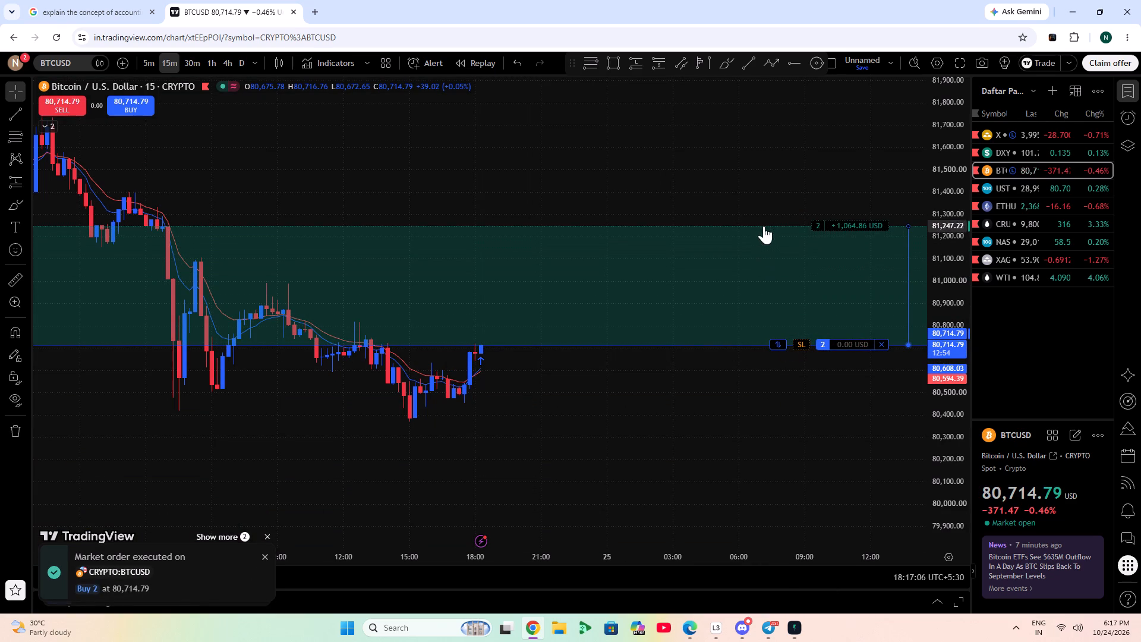
pyautogui.moveTo(764, 226); pyautogui.dragTo(783, 268)
pyautogui.moveTo(799, 346); pyautogui.dragTo(793, 399)
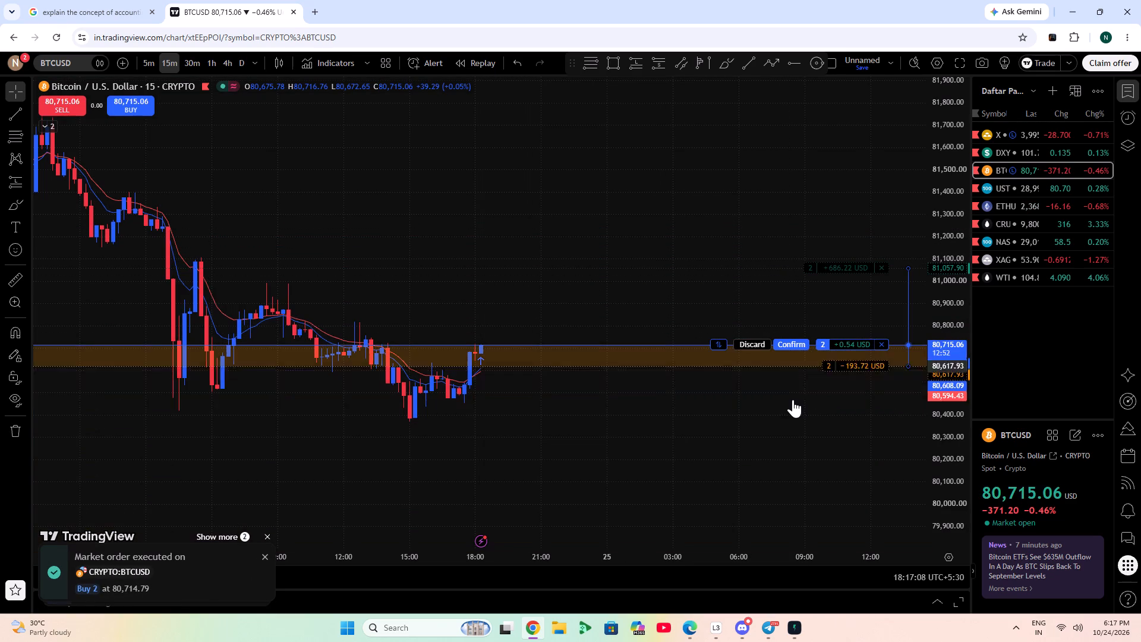
pyautogui.moveTo(793, 399); pyautogui.dragTo(793, 405)
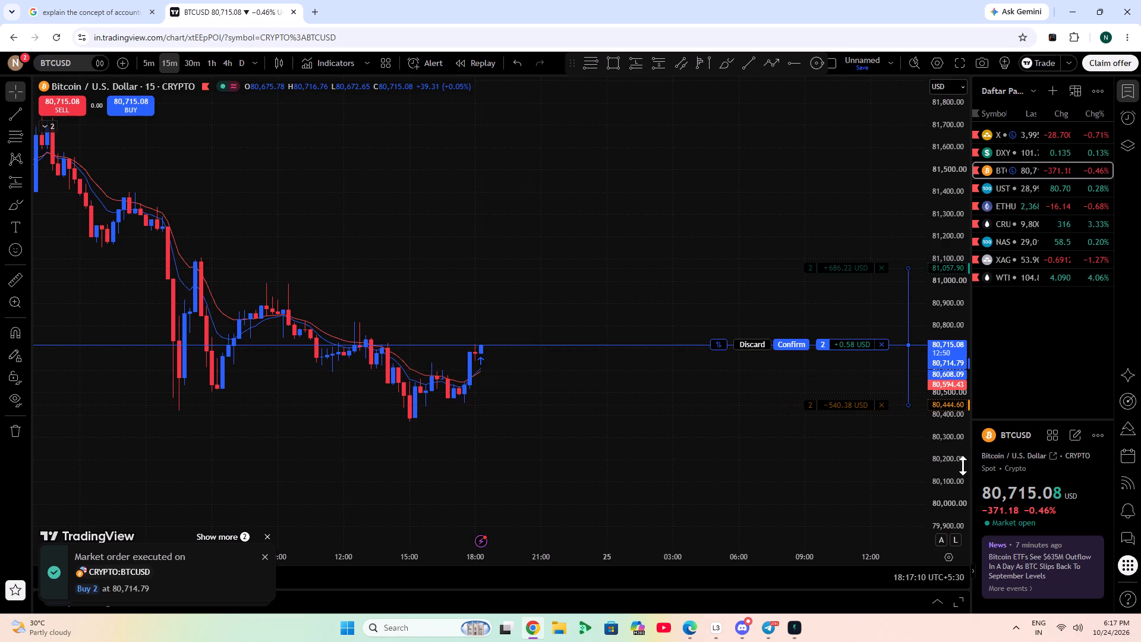
pyautogui.scroll(4, 956, 465)
pyautogui.click(849, 479)
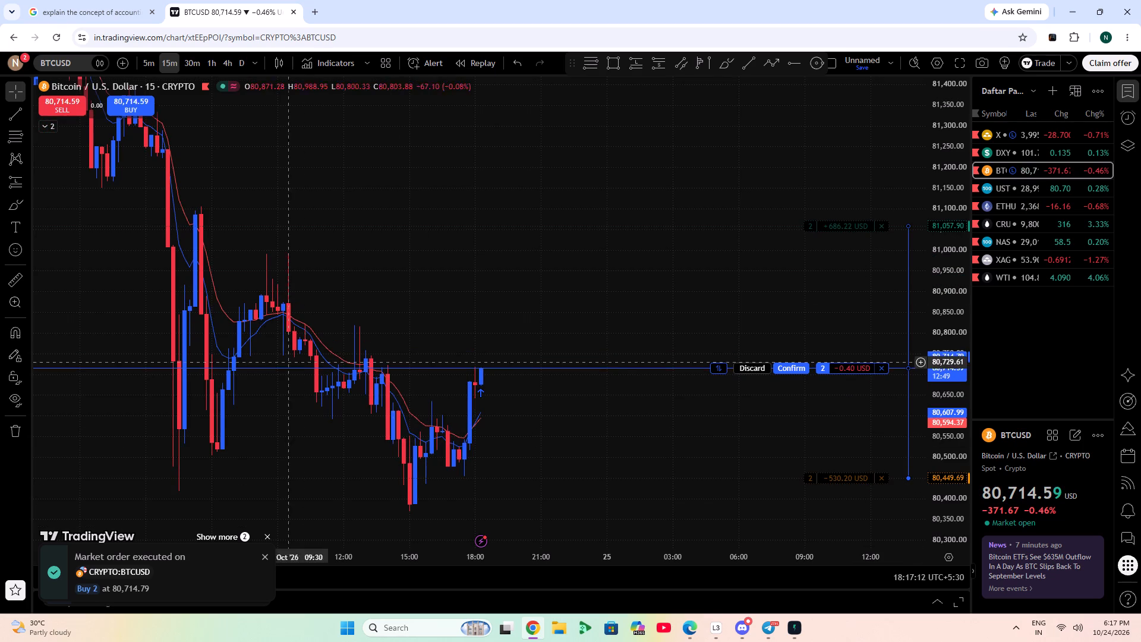
# Draw a long position projection from the latest candle at about 80,718, with its stop raised to about 80,612.
pyautogui.click(647, 66)
pyautogui.click(638, 64)
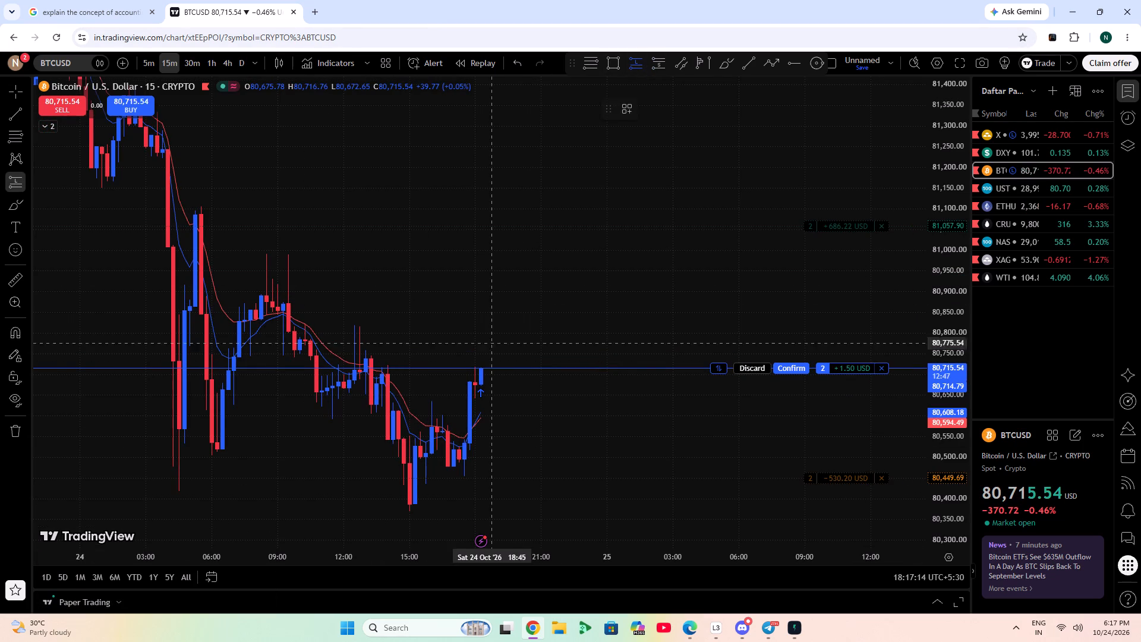
pyautogui.click(481, 367)
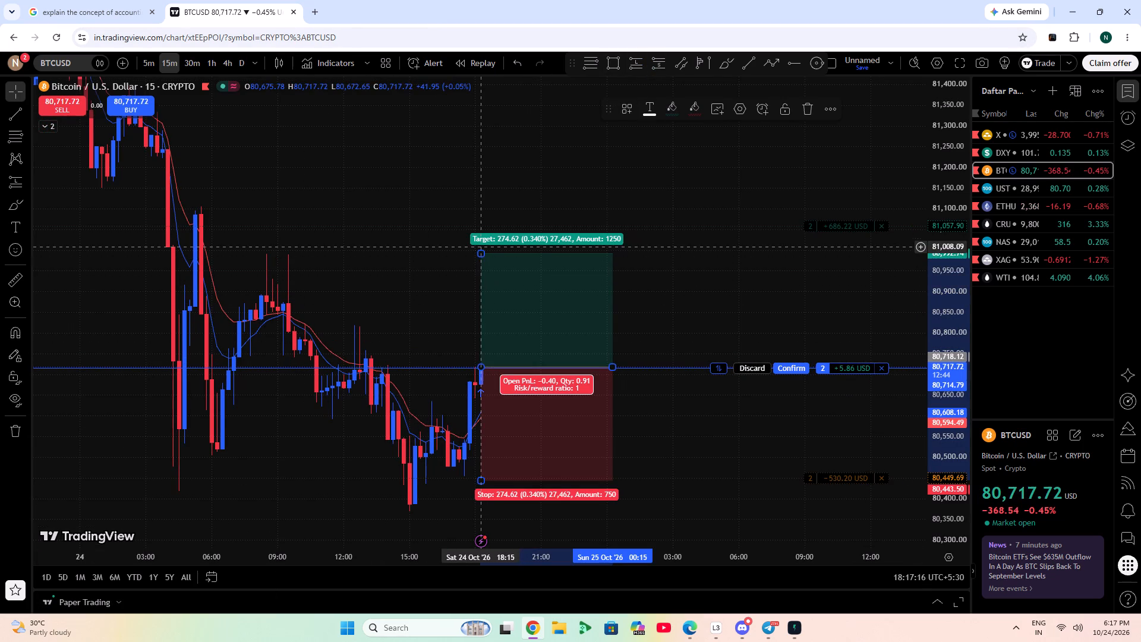
pyautogui.moveTo(483, 481); pyautogui.dragTo(472, 418)
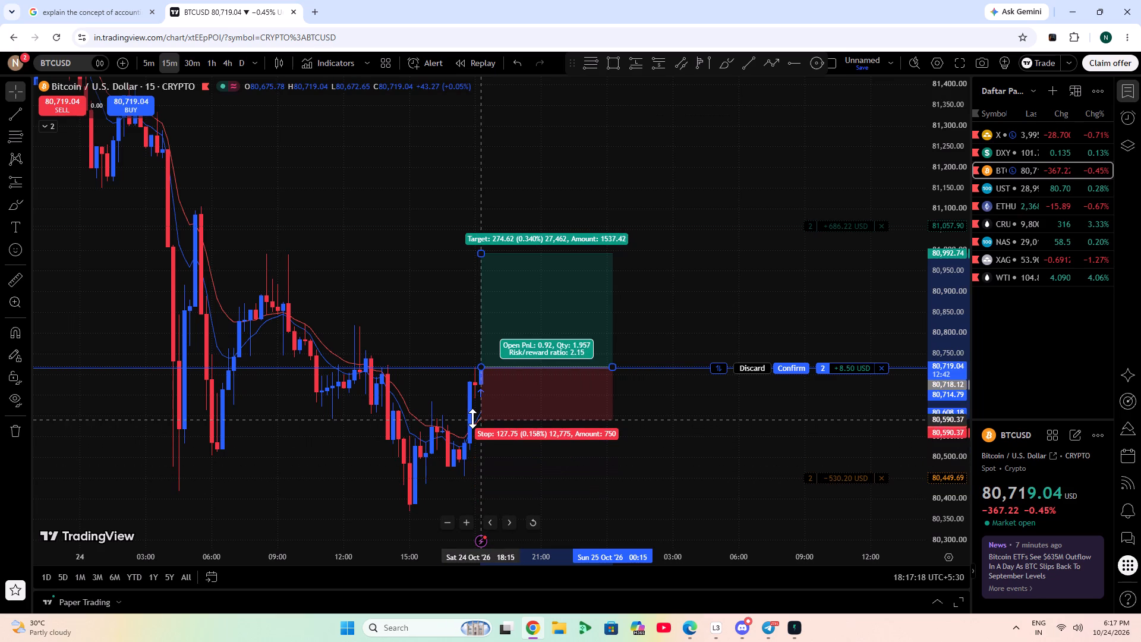
pyautogui.moveTo(472, 418); pyautogui.dragTo(470, 411)
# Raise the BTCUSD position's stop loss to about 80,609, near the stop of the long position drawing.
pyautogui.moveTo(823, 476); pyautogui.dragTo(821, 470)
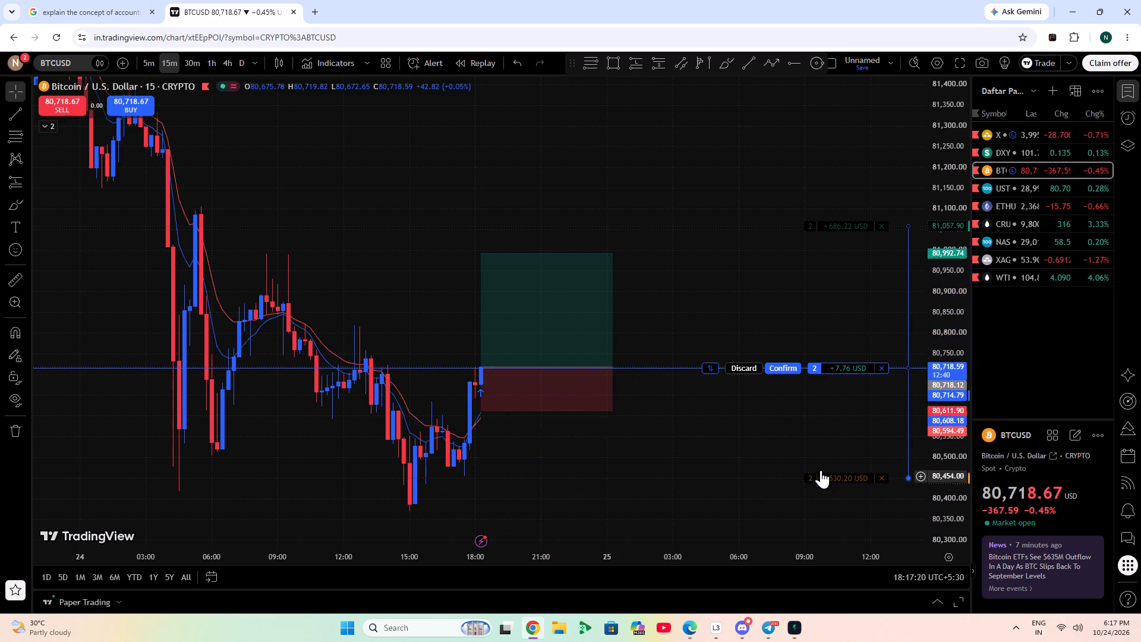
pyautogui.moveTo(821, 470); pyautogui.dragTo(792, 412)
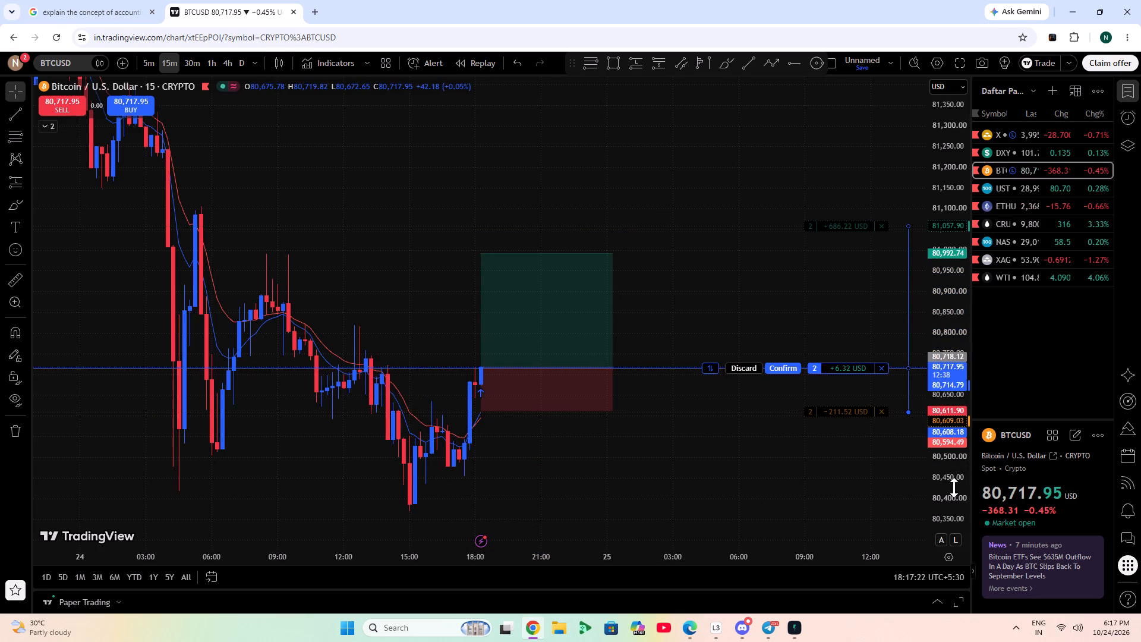
# Move the long position drawing back to the recent swing low, with its entry at about 80,522.
pyautogui.scroll(10, 957, 488)
pyautogui.moveTo(625, 351); pyautogui.dragTo(859, 247)
pyautogui.scroll(-5, 943, 387)
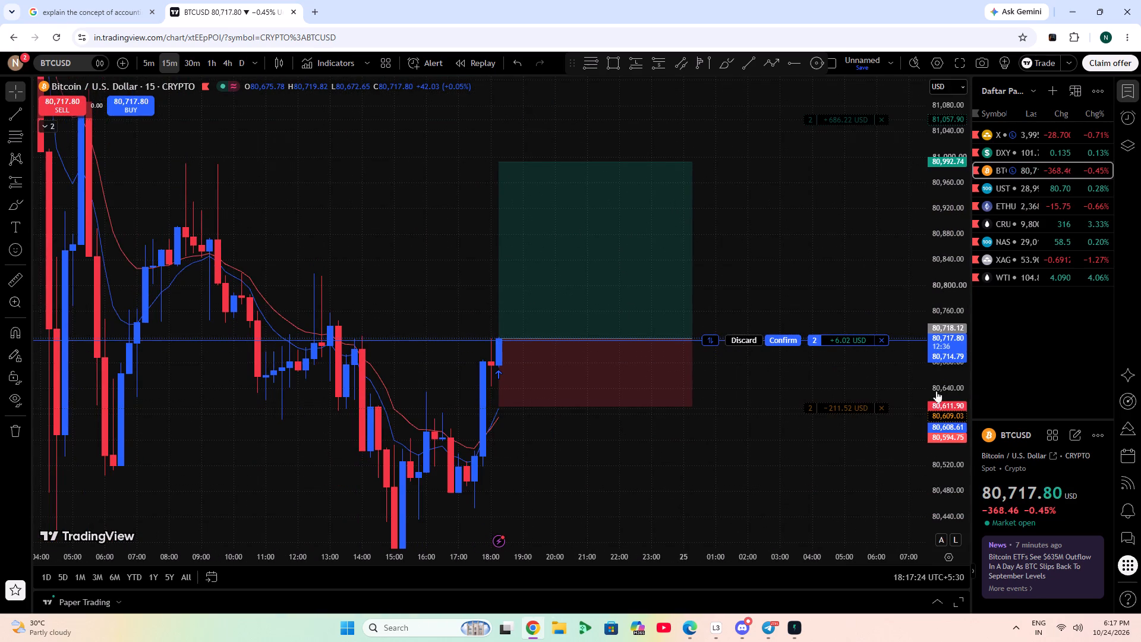
pyautogui.scroll(-4, 751, 488)
pyautogui.scroll(-5, 973, 455)
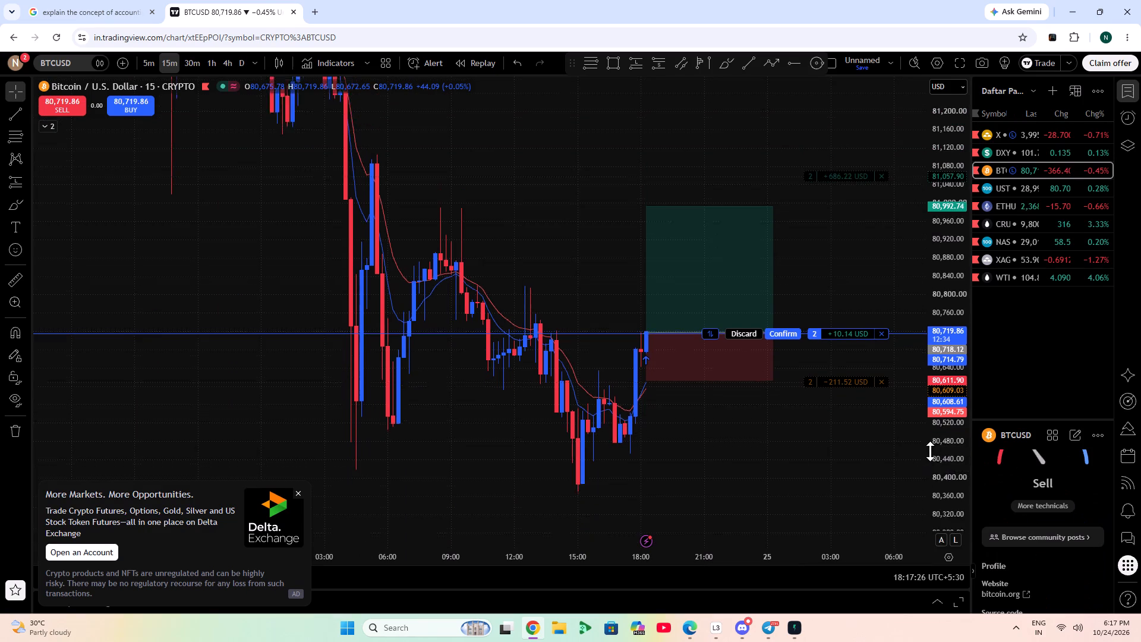
pyautogui.scroll(-2, 930, 451)
pyautogui.scroll(6, 1010, 473)
pyautogui.moveTo(694, 465); pyautogui.dragTo(681, 525)
pyautogui.moveTo(664, 372); pyautogui.dragTo(601, 451)
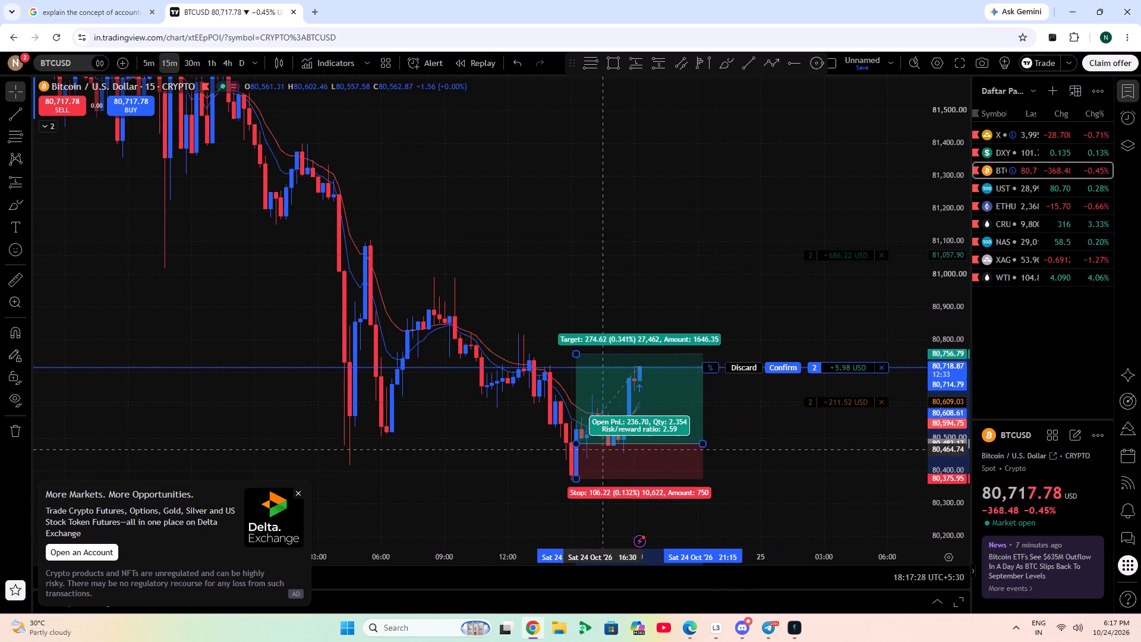
pyautogui.moveTo(601, 451); pyautogui.dragTo(607, 436)
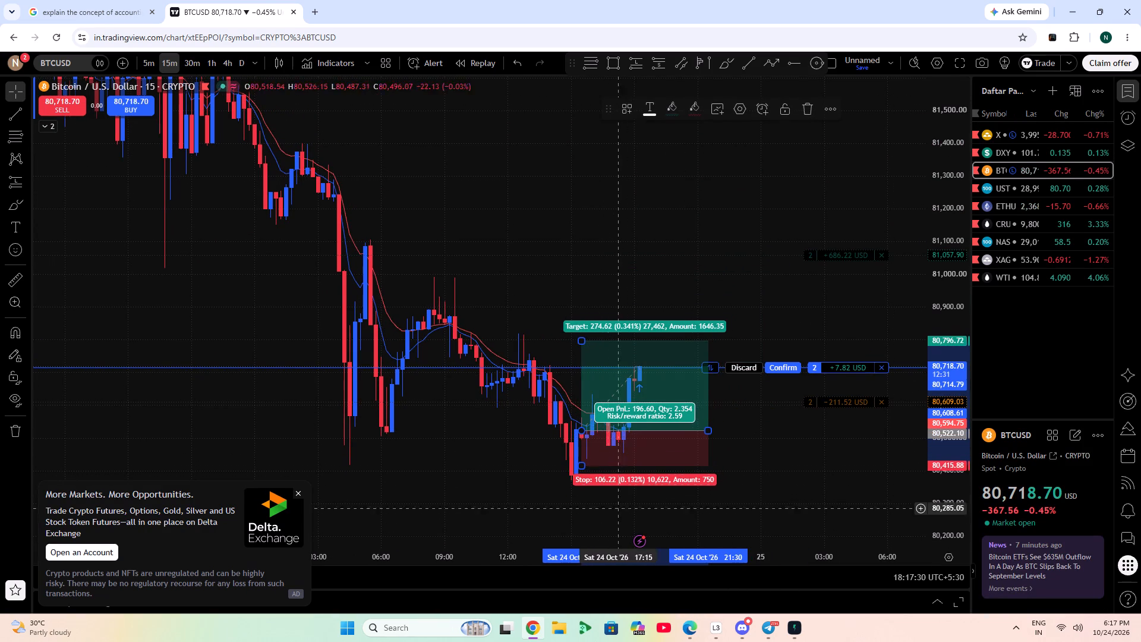
pyautogui.click(644, 489)
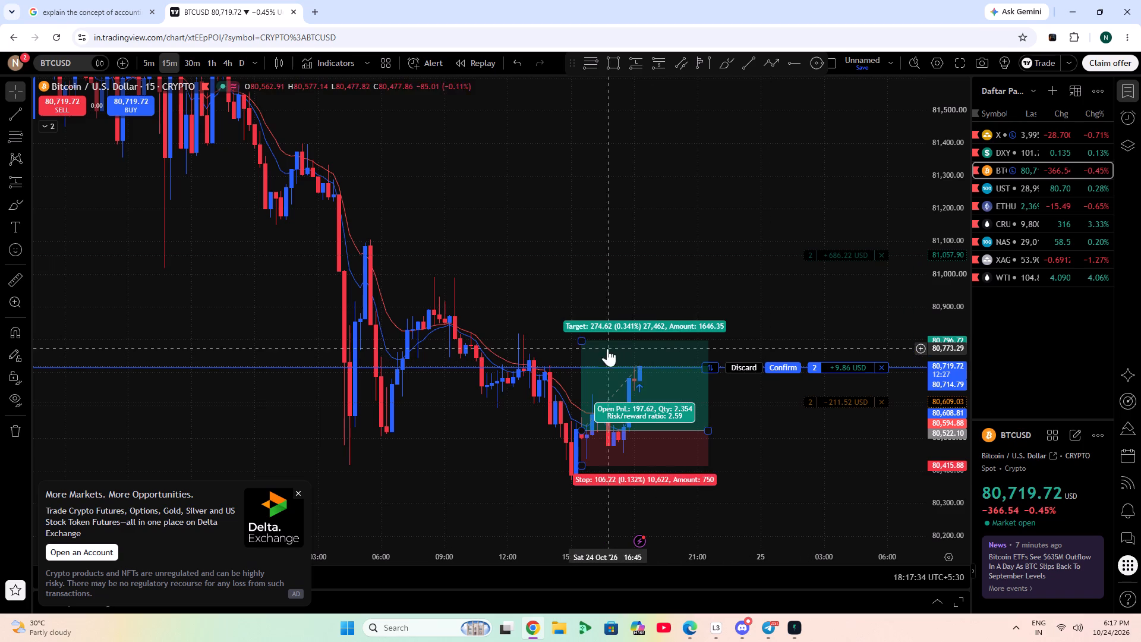
# Lower the target of the long position drawing to about 80,726, at the top of the latest rally.
pyautogui.moveTo(584, 342); pyautogui.dragTo(584, 366)
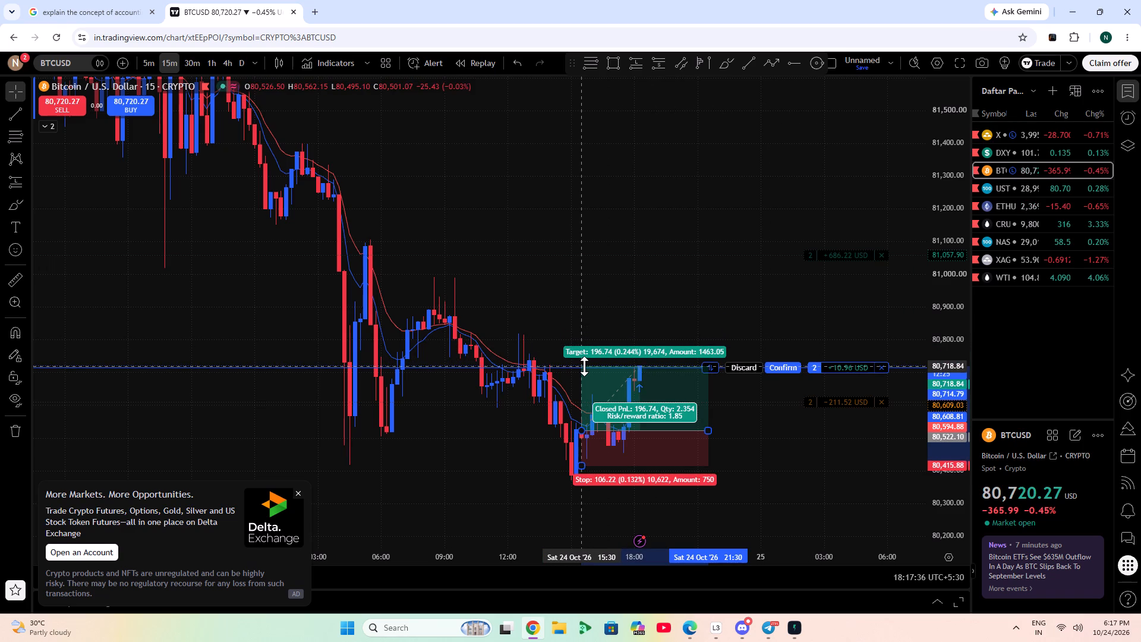
pyautogui.moveTo(584, 366); pyautogui.dragTo(580, 366)
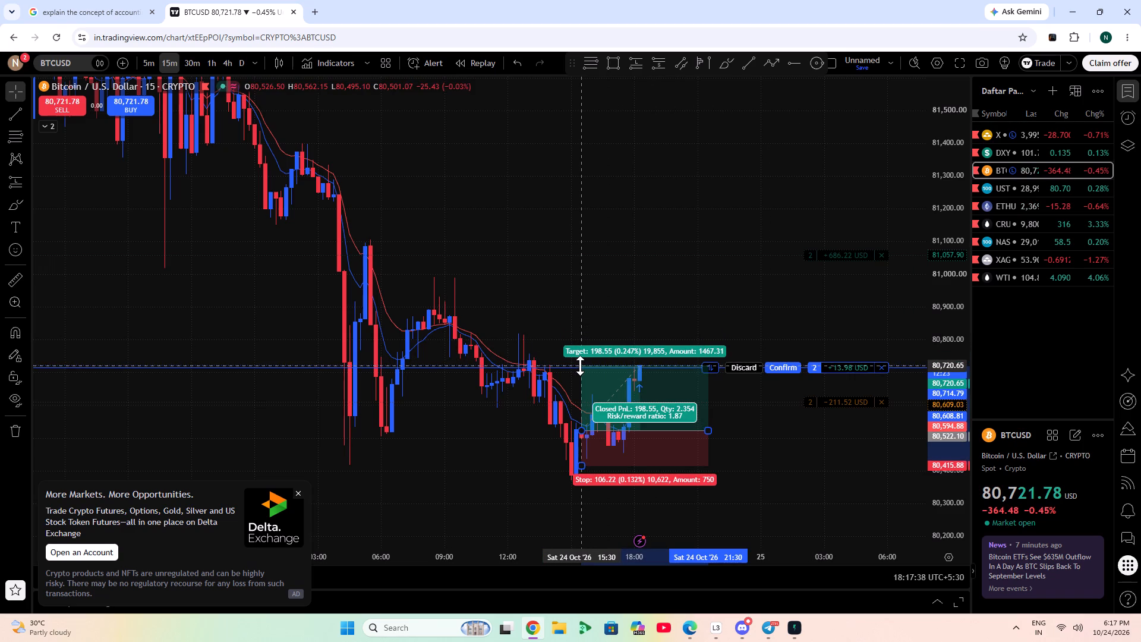
pyautogui.moveTo(580, 366); pyautogui.dragTo(579, 364)
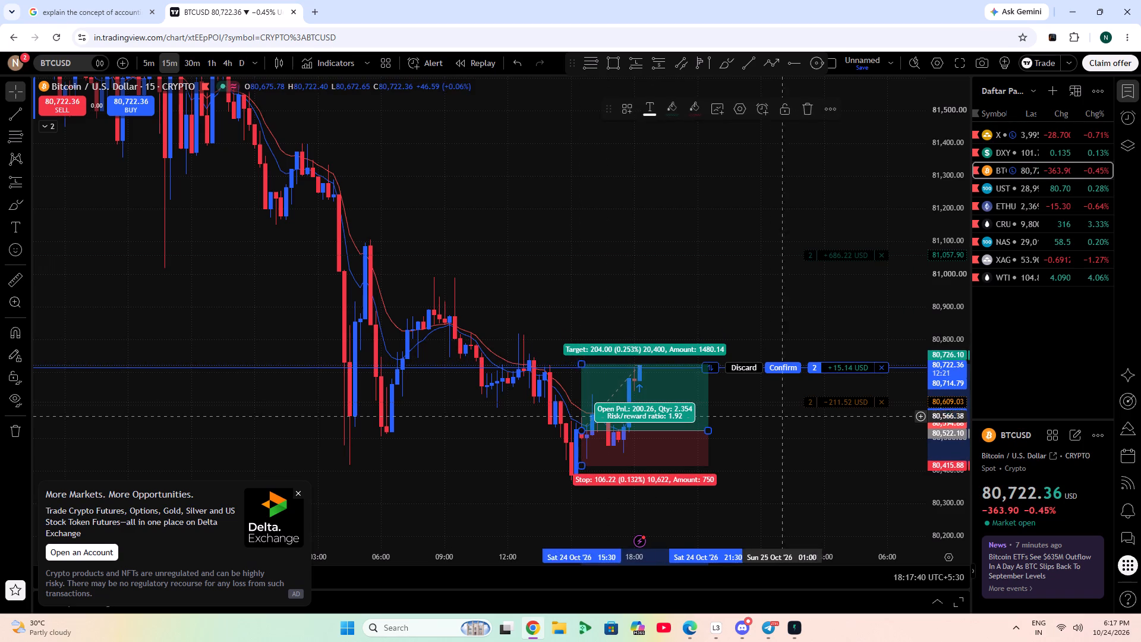
pyautogui.click(789, 417)
# Move the resized long position drawing back to the latest candle, with its entry at about 80,714.
pyautogui.scroll(6, 949, 453)
pyautogui.moveTo(827, 473); pyautogui.dragTo(842, 300)
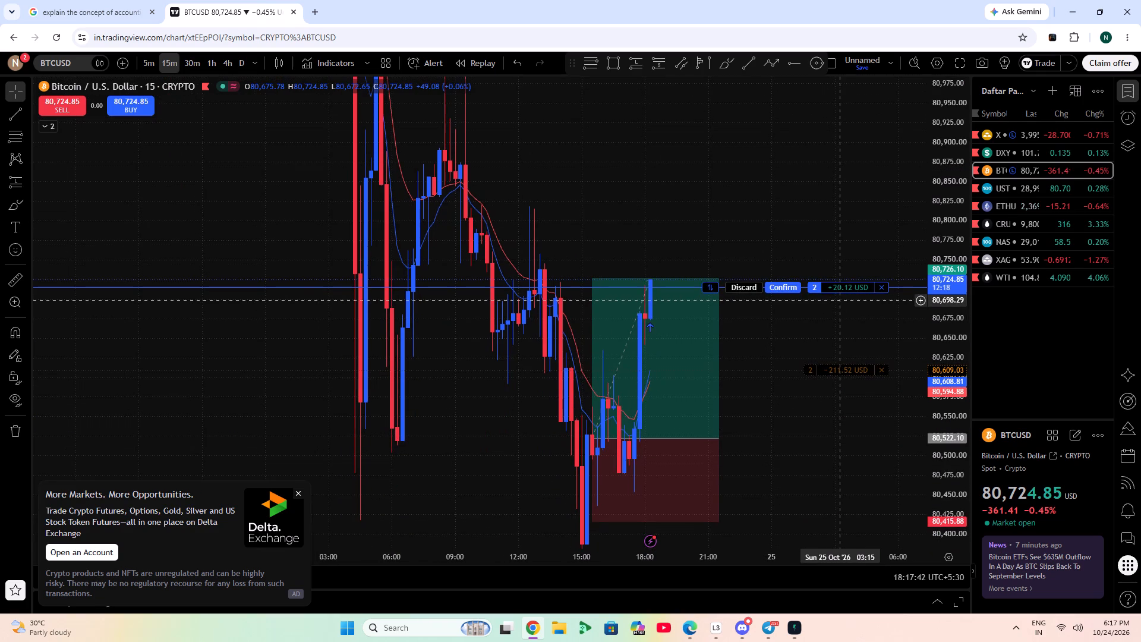
pyautogui.moveTo(842, 300); pyautogui.dragTo(671, 286)
pyautogui.scroll(-4, 568, 371)
pyautogui.scroll(-5, 948, 427)
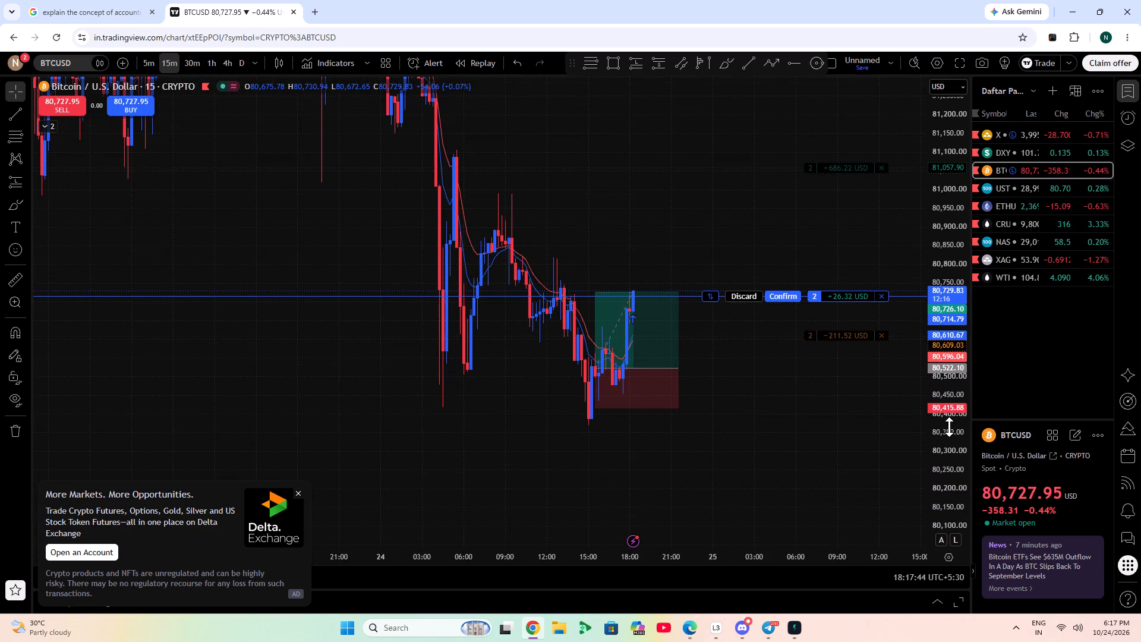
pyautogui.moveTo(828, 436); pyautogui.dragTo(725, 509)
pyautogui.moveTo(545, 390); pyautogui.dragTo(597, 354)
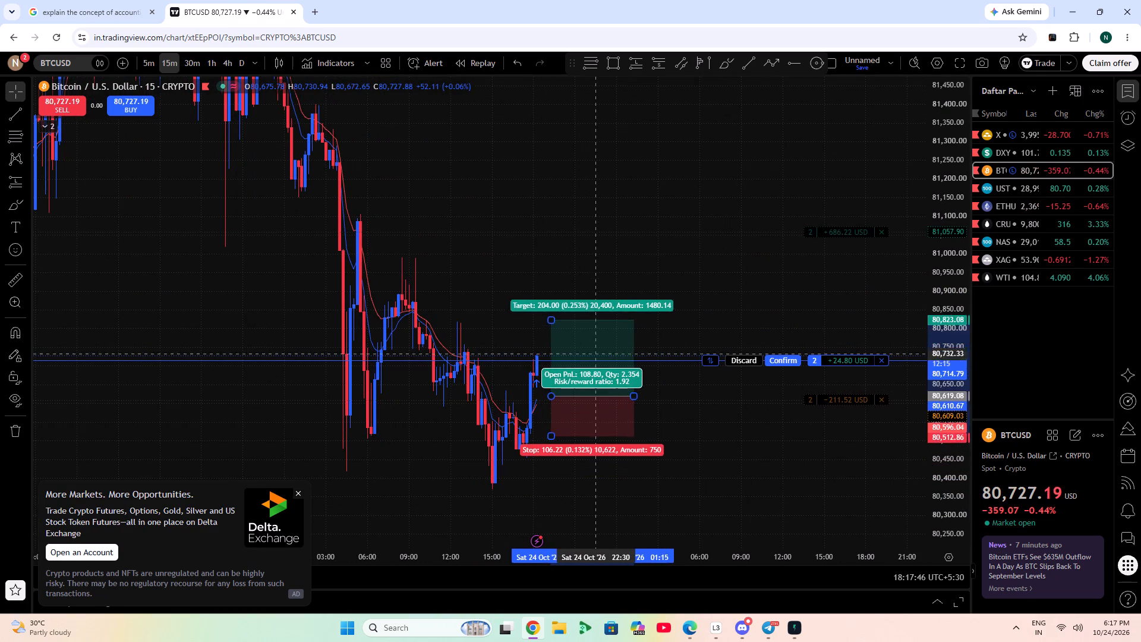
pyautogui.moveTo(597, 354); pyautogui.dragTo(581, 318)
pyautogui.click(672, 313)
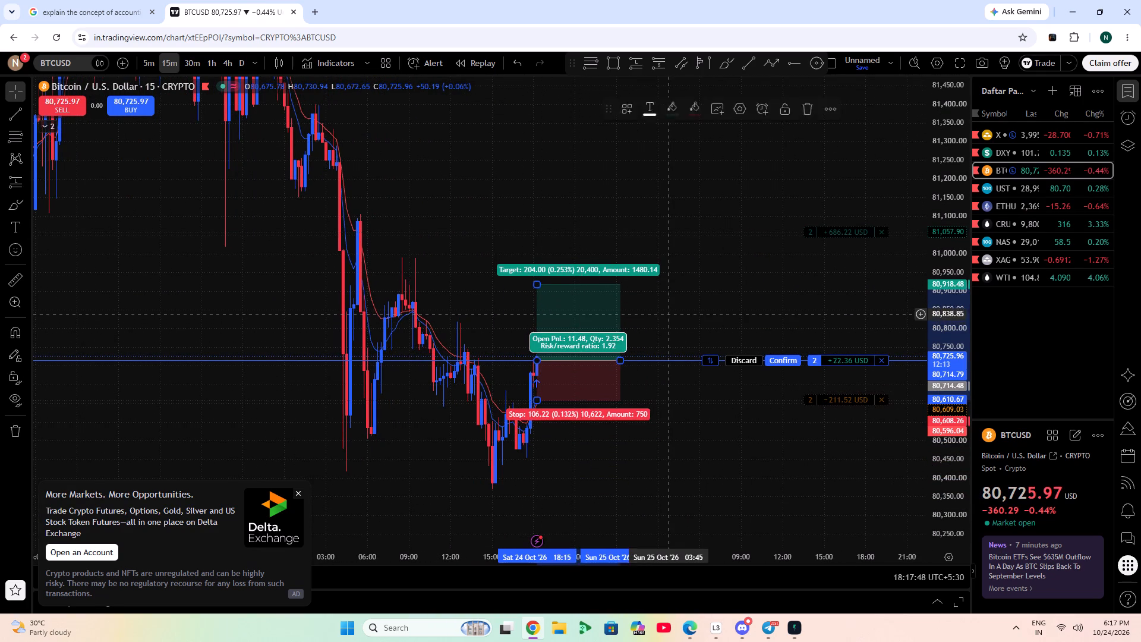
# Set the BTCUSD position's stop loss to about 80,607, aligned with the stop of the long position drawing.
pyautogui.moveTo(846, 398); pyautogui.dragTo(844, 410)
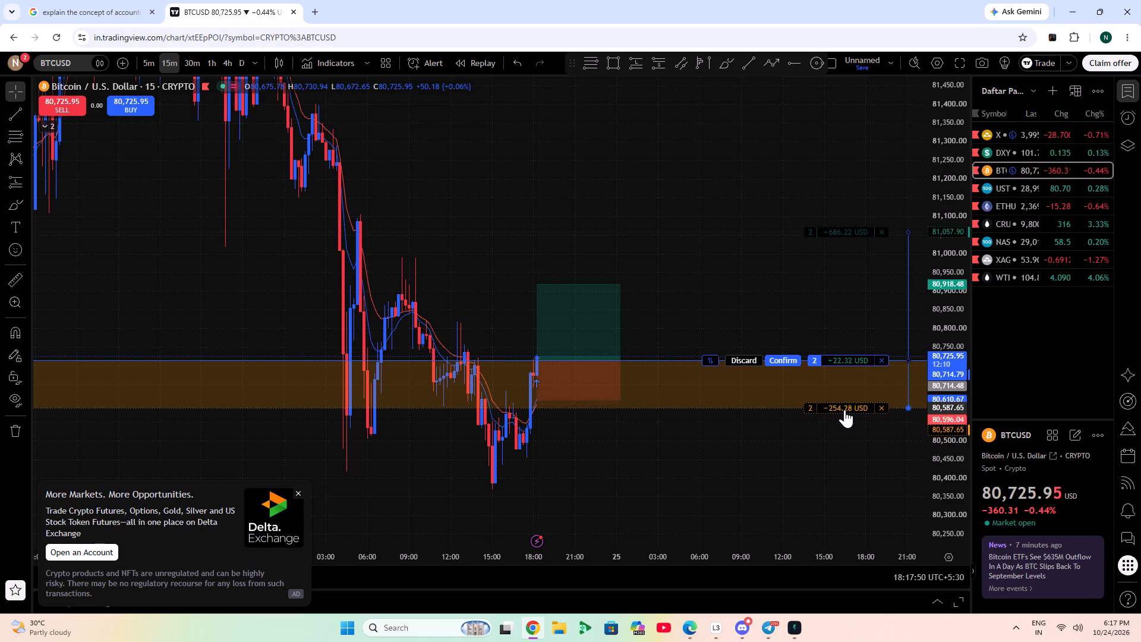
pyautogui.moveTo(844, 410); pyautogui.dragTo(834, 401)
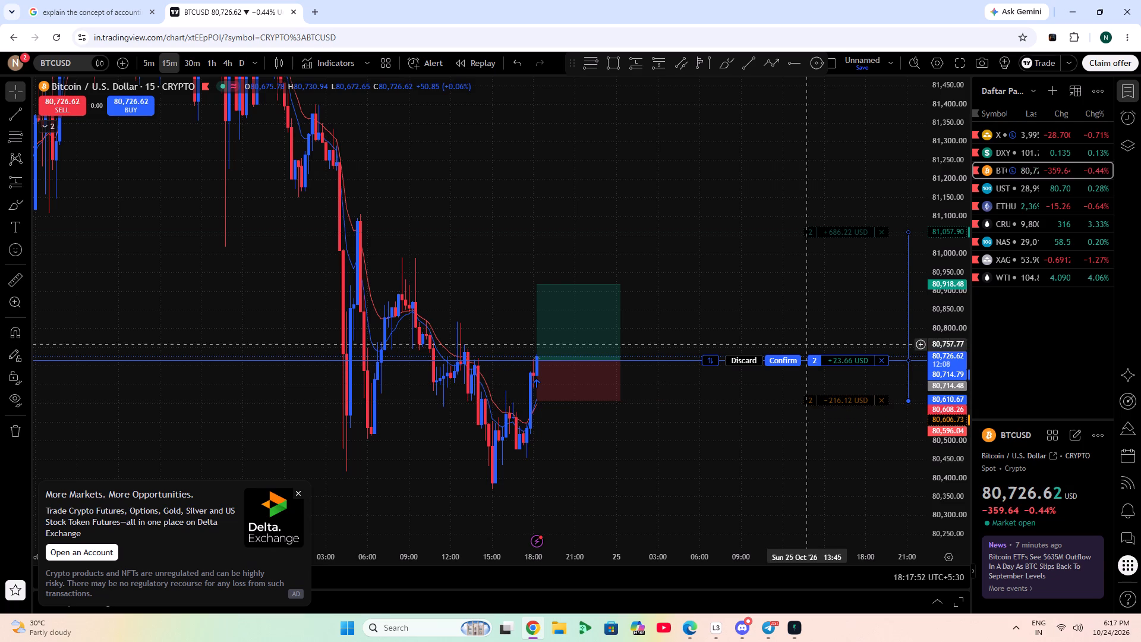
# Lower the BTCUSD position's take profit to about 80,917, aligned with the target of the long position drawing.
pyautogui.click(827, 224)
pyautogui.moveTo(828, 235); pyautogui.dragTo(808, 281)
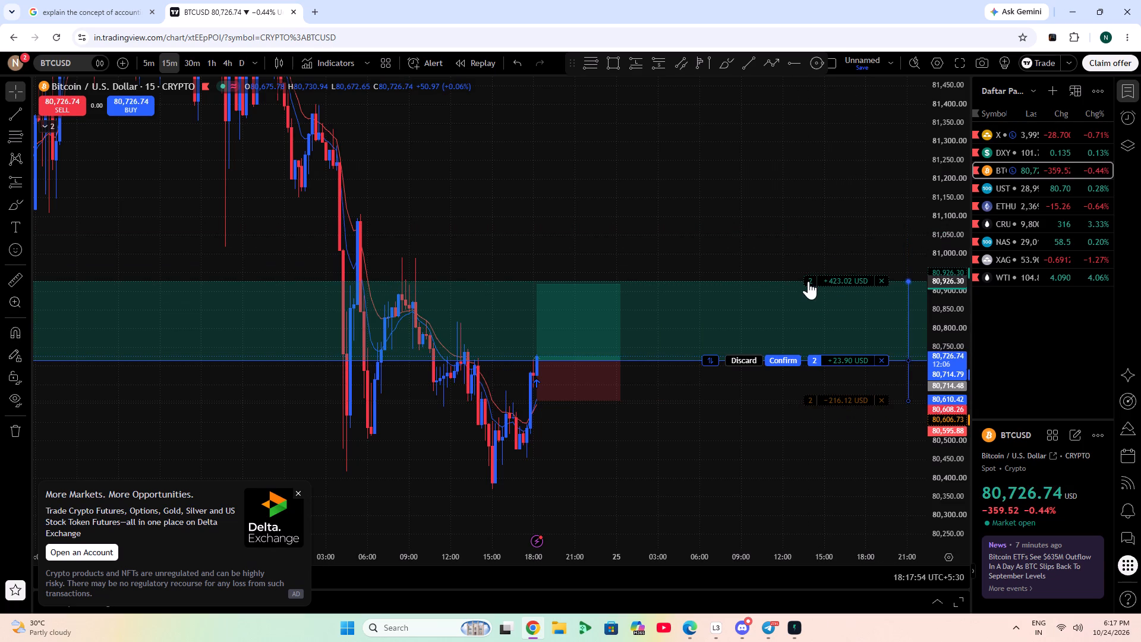
pyautogui.moveTo(808, 281); pyautogui.dragTo(818, 283)
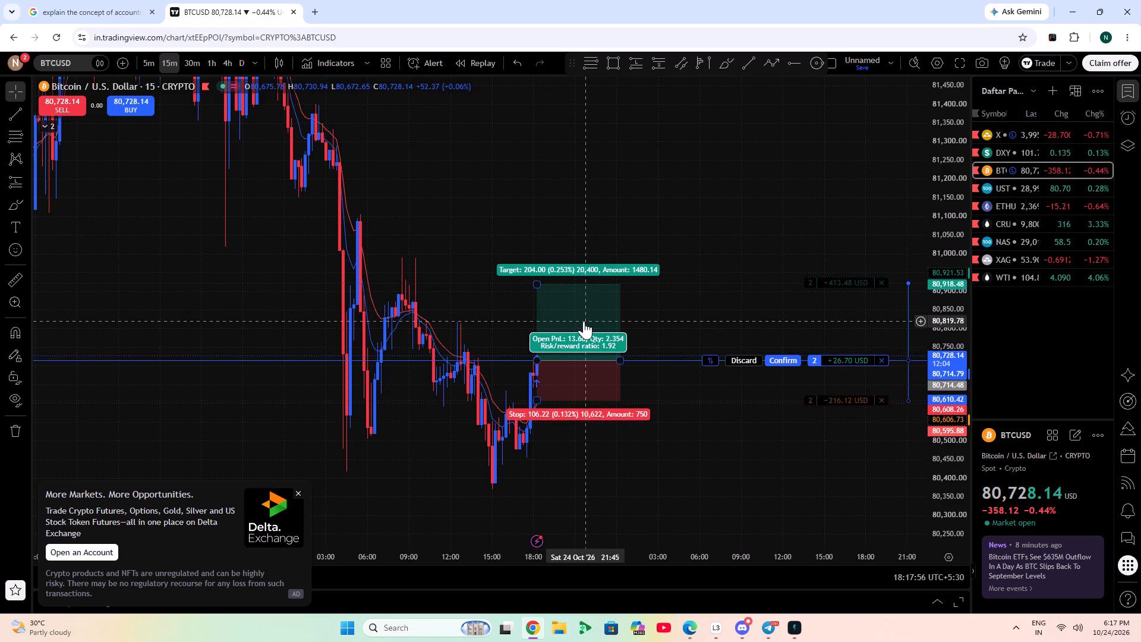
pyautogui.click(841, 282)
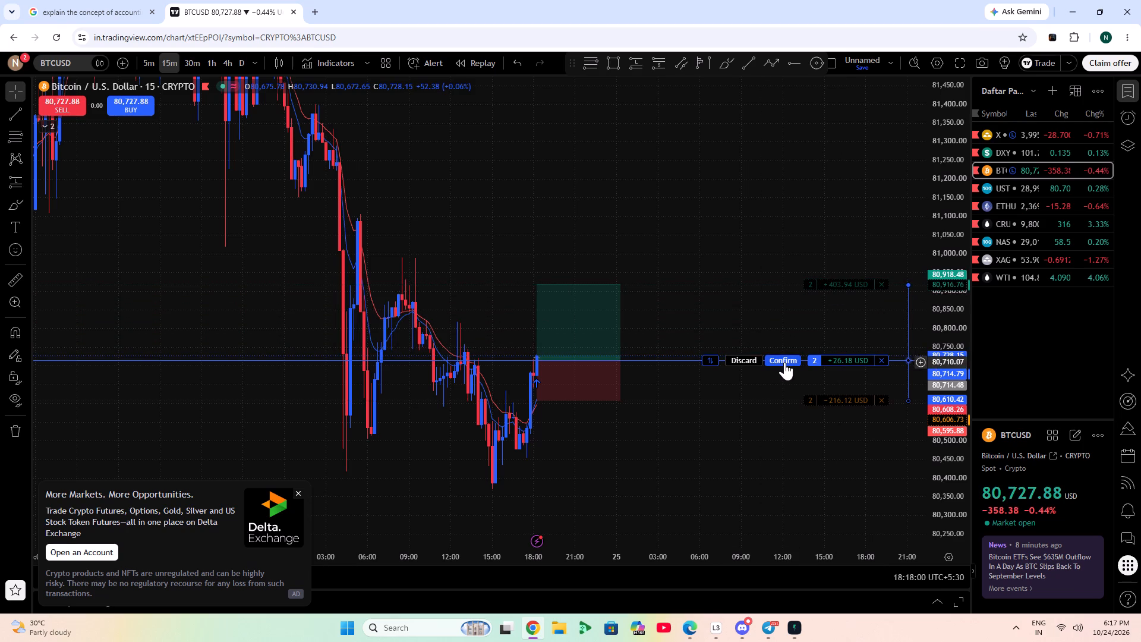
# Confirm the adjusted take-profit and stop-loss levels on the BTCUSD position and dismiss the advertisement over the chart.
pyautogui.click(784, 362)
pyautogui.scroll(2, 589, 495)
pyautogui.moveTo(587, 495); pyautogui.dragTo(830, 452)
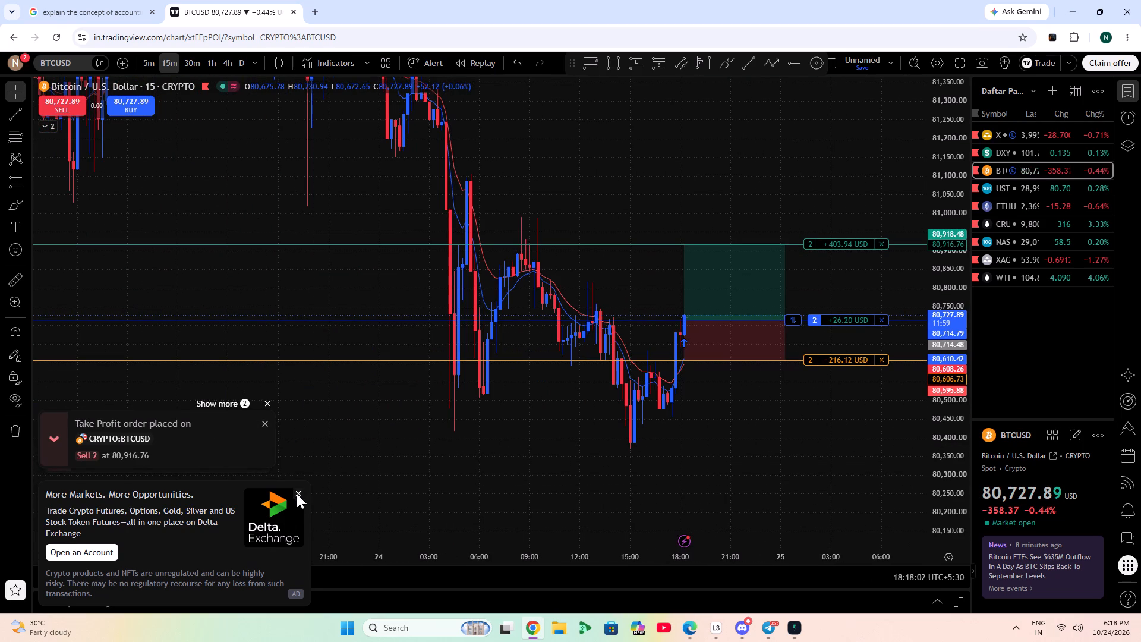
pyautogui.click(298, 492)
pyautogui.click(264, 536)
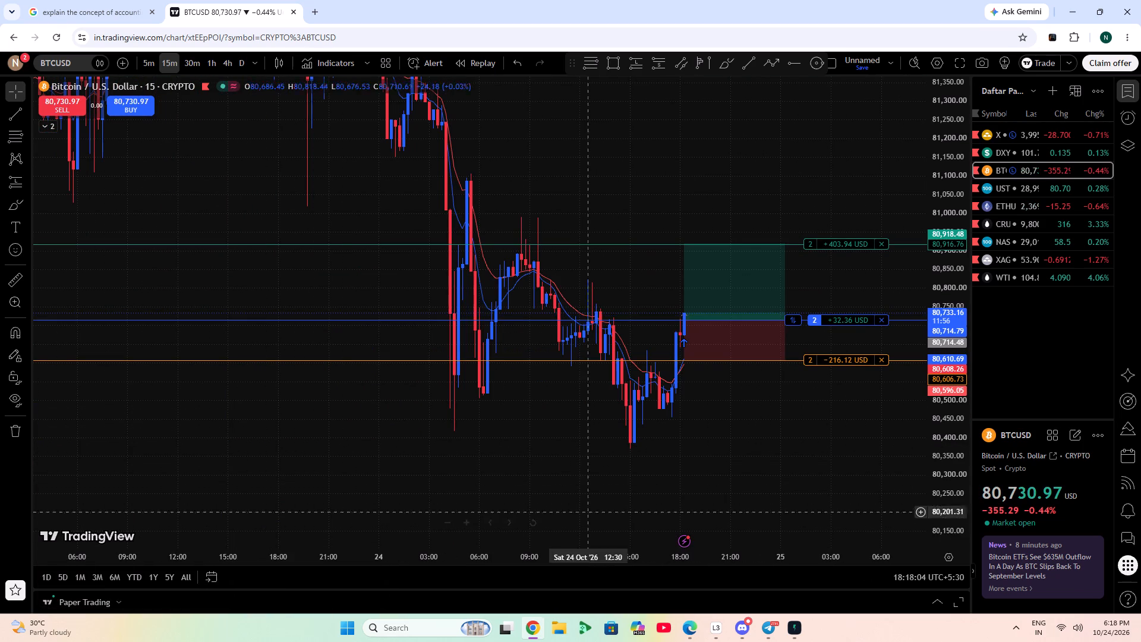
# Draw a Fibonacci retracement from the swing high at about 80,998 to the swing low at about 80,370.
pyautogui.moveTo(680, 474); pyautogui.dragTo(506, 553)
pyautogui.moveTo(746, 498); pyautogui.dragTo(733, 424)
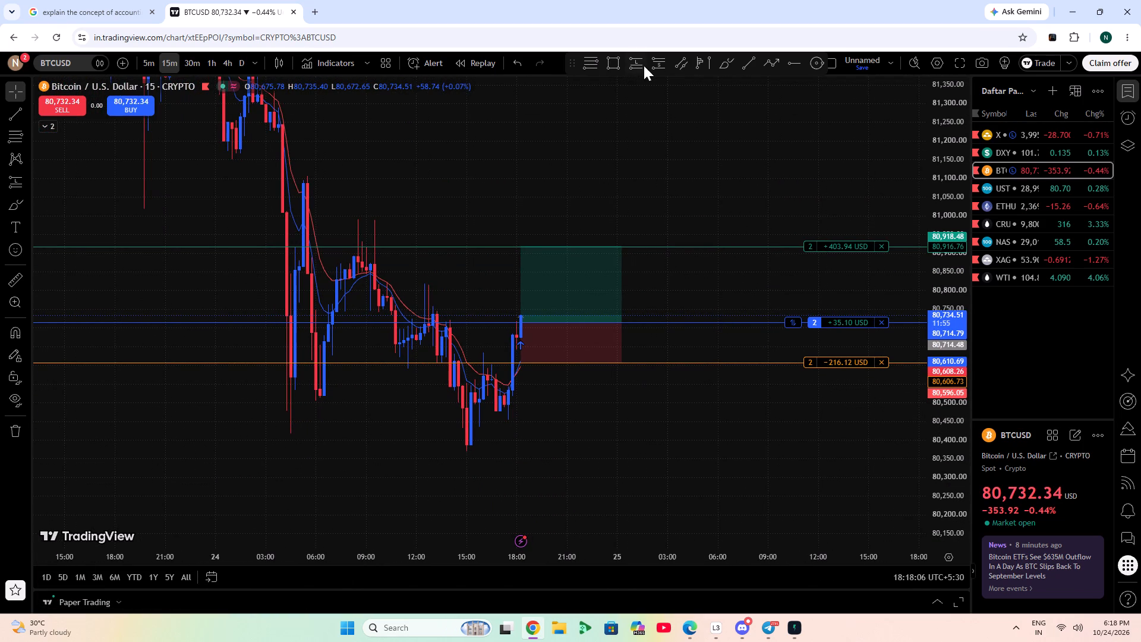
pyautogui.click(641, 65)
pyautogui.click(598, 56)
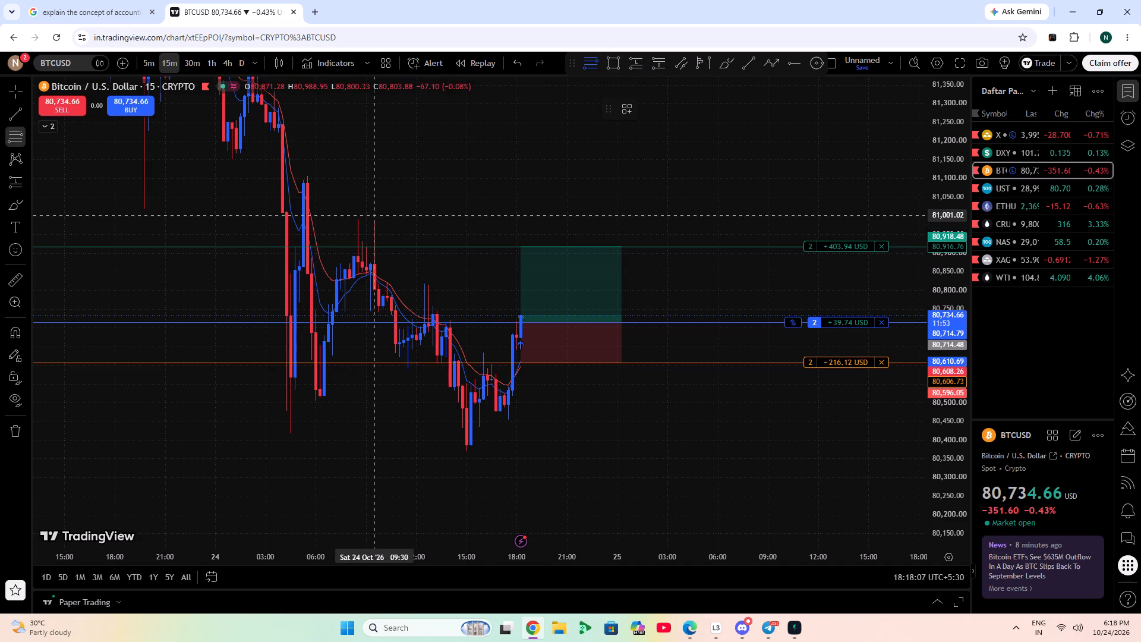
pyautogui.click(375, 216)
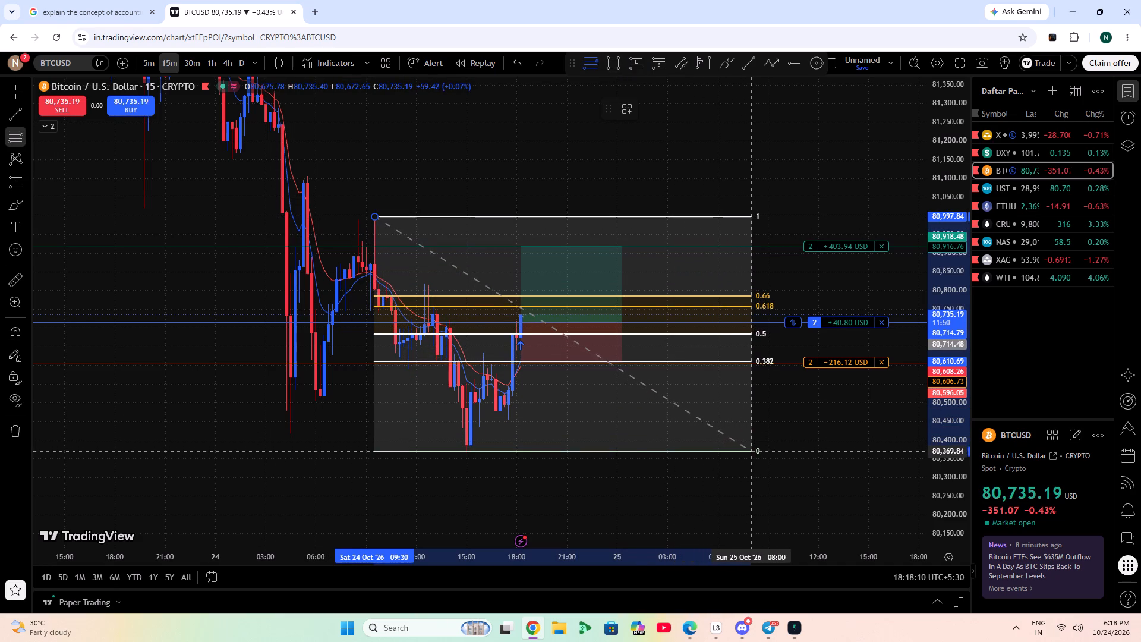
pyautogui.click(752, 451)
pyautogui.click(819, 428)
# Close the open 2-unit BTCUSD long position at market.
pyautogui.click(874, 325)
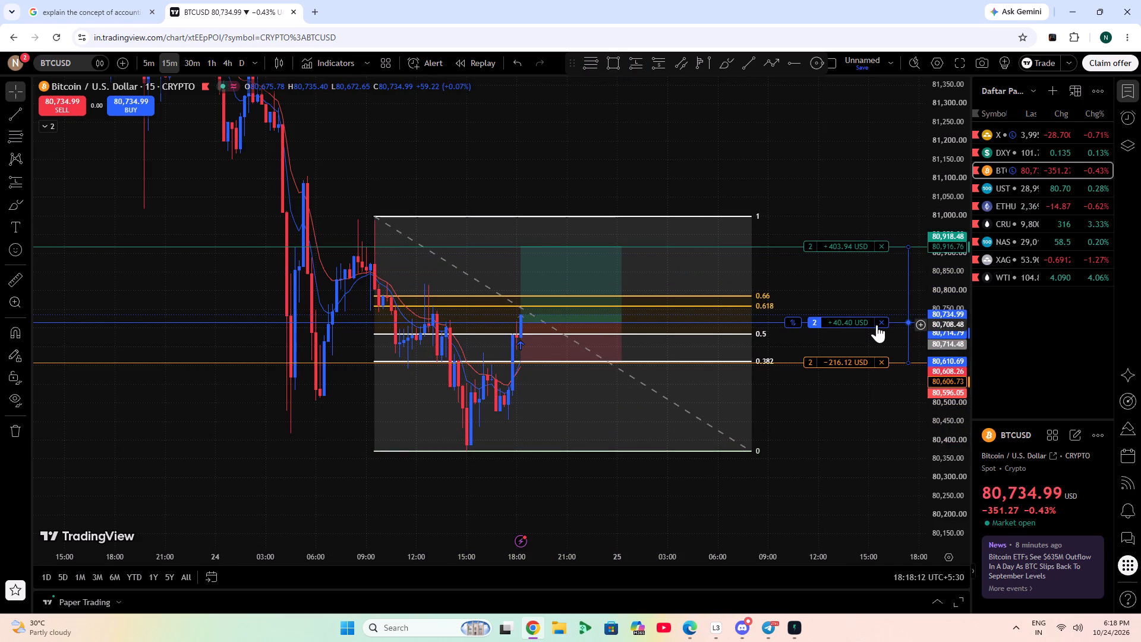
pyautogui.click(886, 325)
pyautogui.click(884, 322)
pyautogui.click(639, 374)
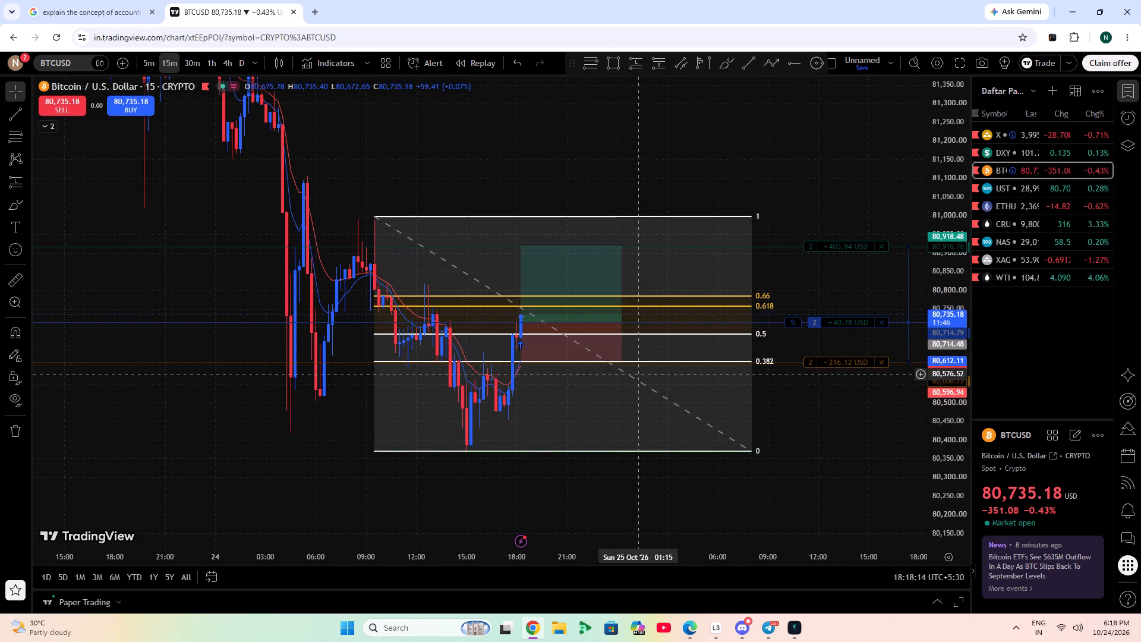
# Delete the long position drawing from the BTCUSD chart.
pyautogui.scroll(-4, 690, 0)
pyautogui.moveTo(831, 163); pyautogui.dragTo(822, 197)
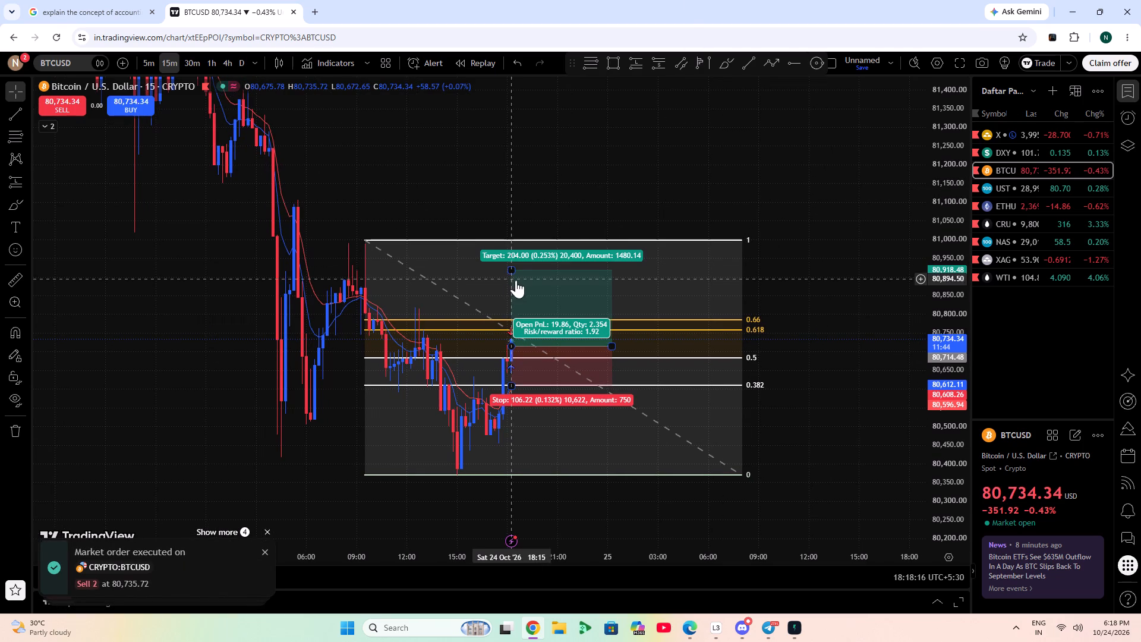
pyautogui.click(524, 281)
pyautogui.click(812, 111)
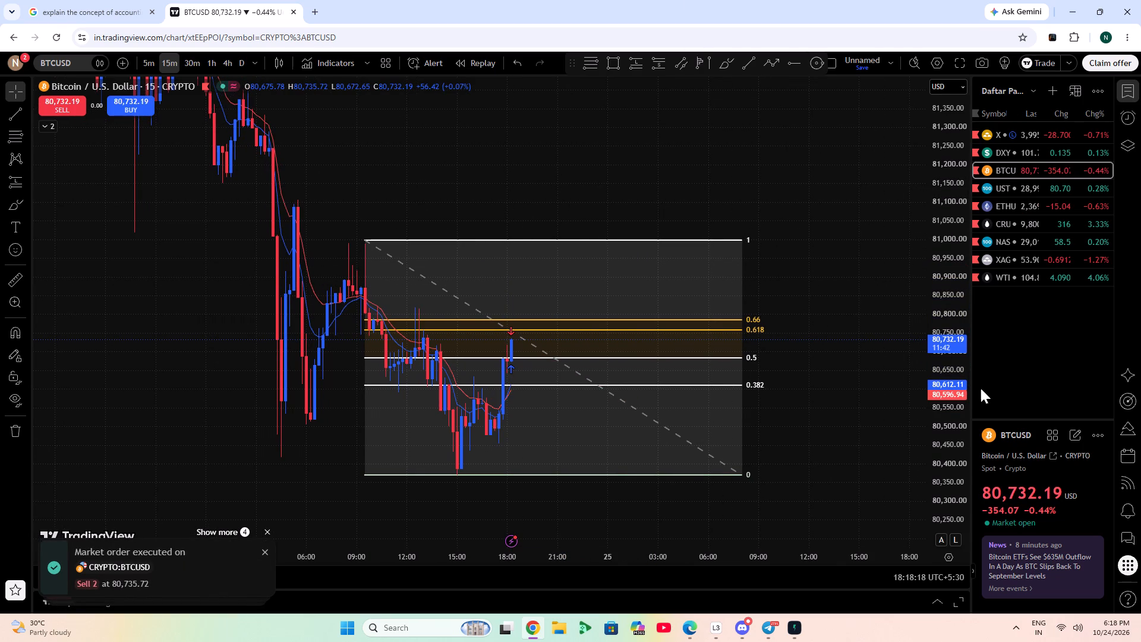
# Measure the price distance from about 80,640 to 80,740 just beyond the latest candle, and clear the measurement.
pyautogui.scroll(7, 977, 390)
pyautogui.moveTo(803, 396); pyautogui.dragTo(849, 362)
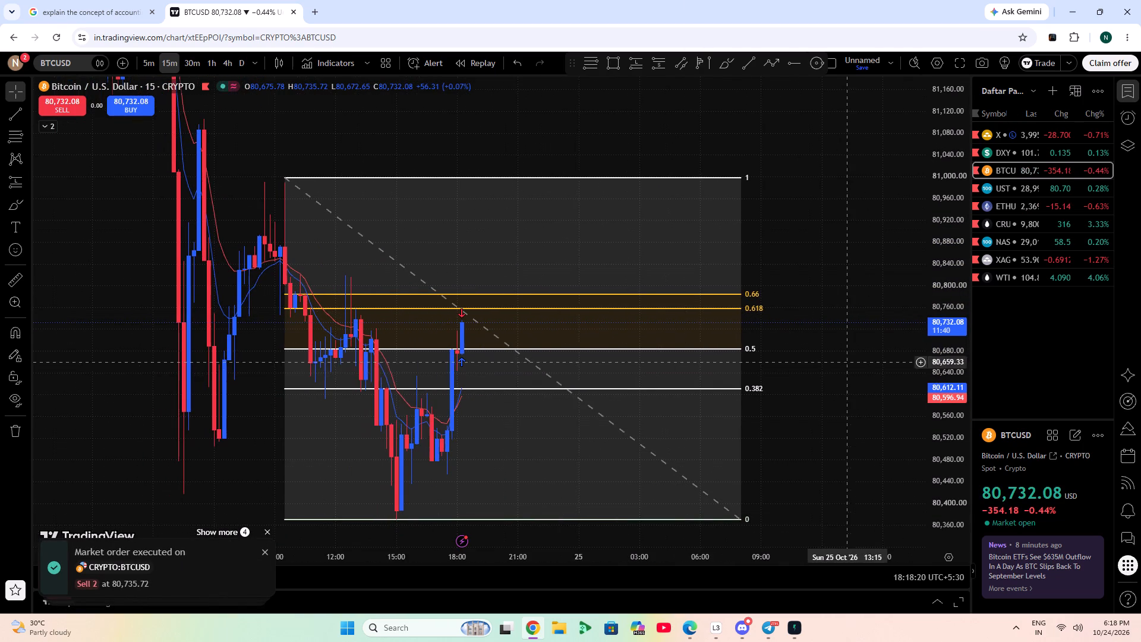
pyautogui.click(8, 281)
pyautogui.click(524, 373)
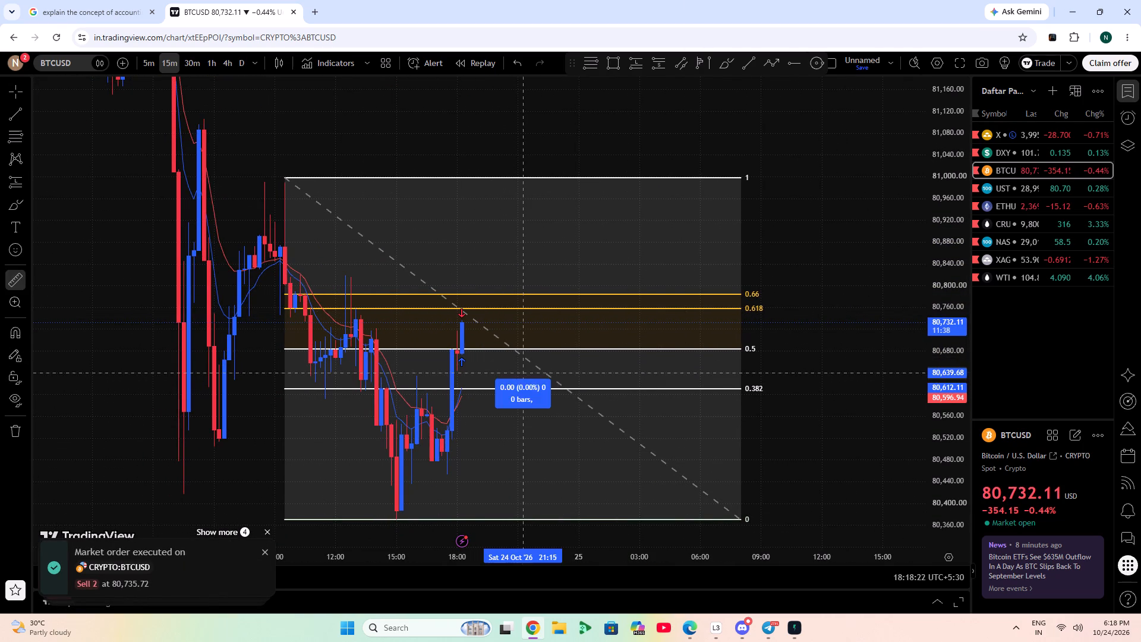
pyautogui.click(513, 318)
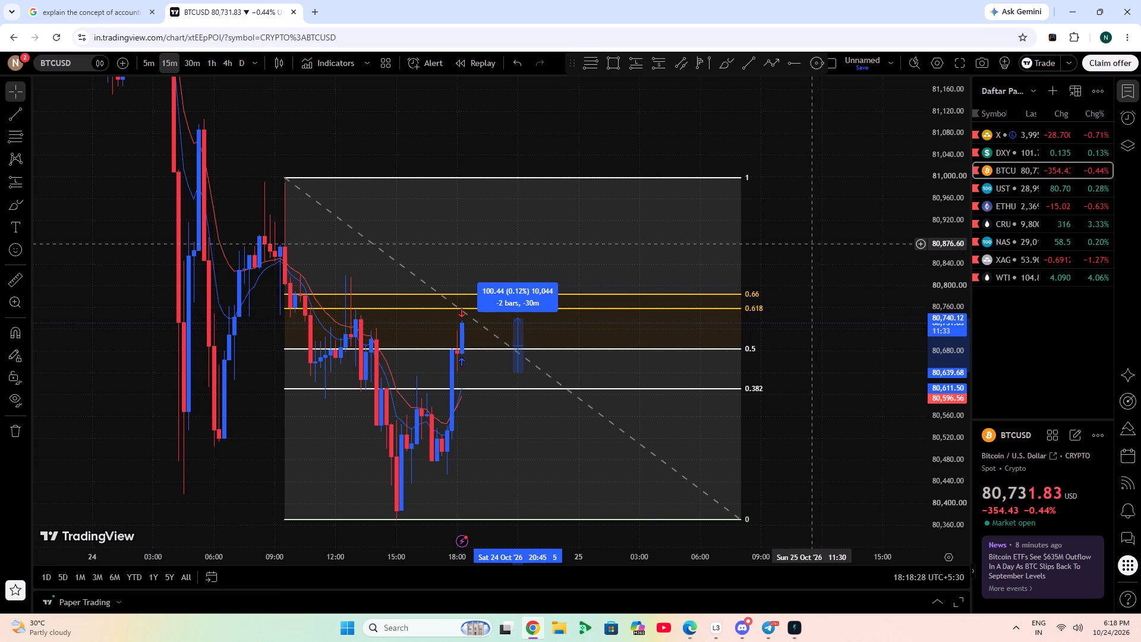
pyautogui.click(822, 246)
# Place a short position drawing beside the latest candle with its entry at about 80,758, on the 0.618 Fibonacci level.
pyautogui.scroll(-1, 765, 448)
pyautogui.scroll(-1, 953, 372)
pyautogui.moveTo(880, 400); pyautogui.dragTo(833, 380)
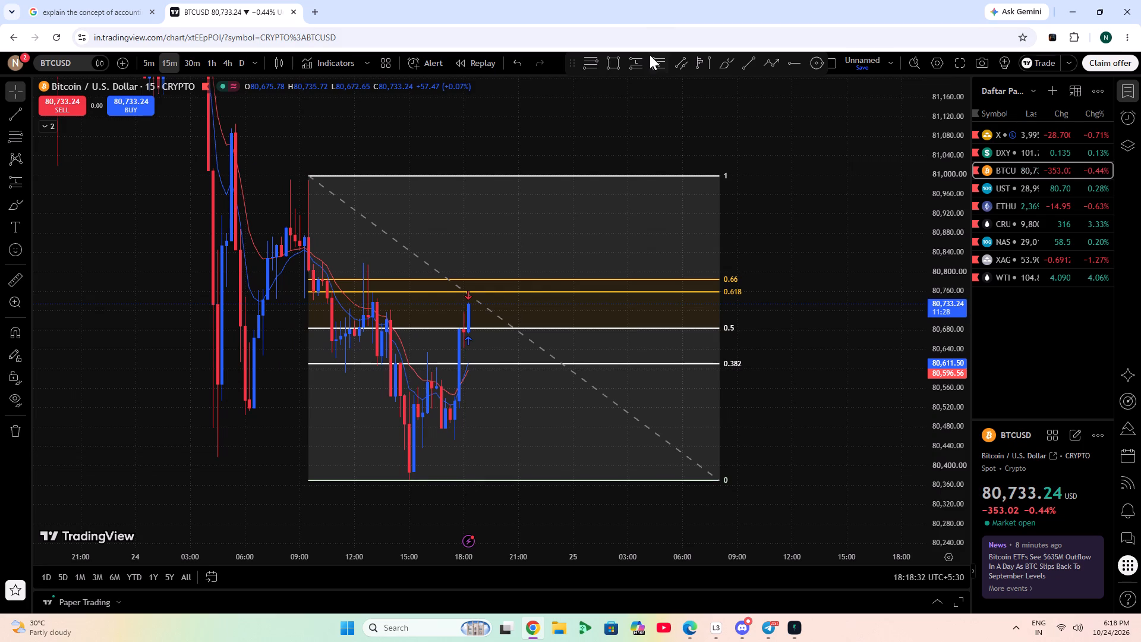
pyautogui.click(650, 55)
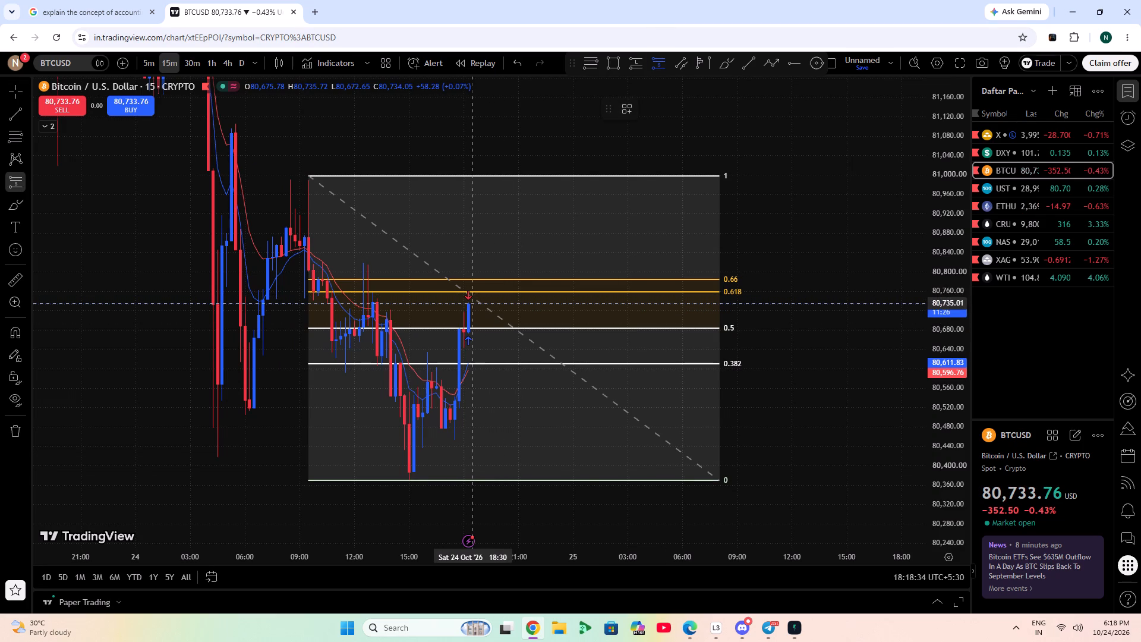
pyautogui.click(475, 292)
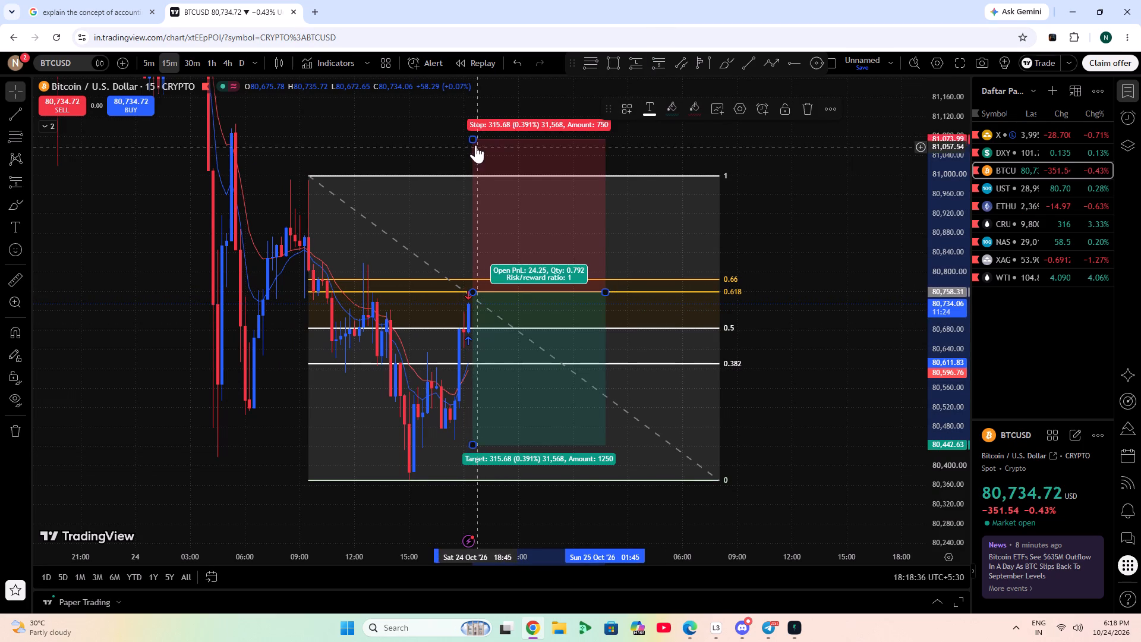
# Resize the short position drawing so its stop is at about 80,859 and its target at about 80,558.
pyautogui.moveTo(474, 137); pyautogui.dragTo(458, 246)
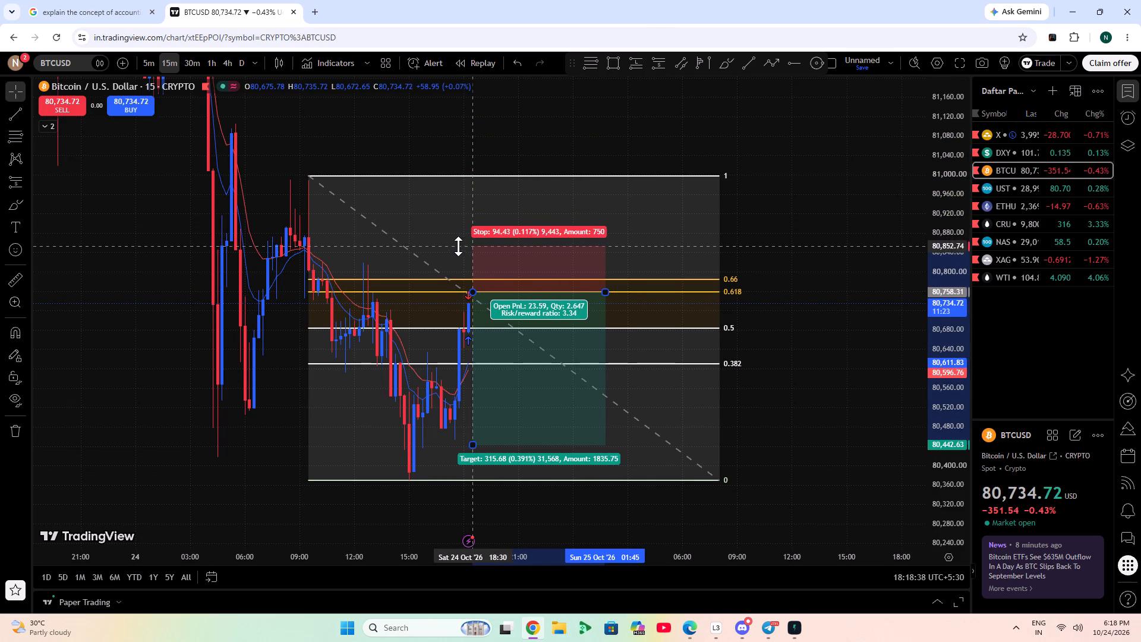
pyautogui.moveTo(458, 246); pyautogui.dragTo(452, 242)
pyautogui.moveTo(473, 449); pyautogui.dragTo(460, 378)
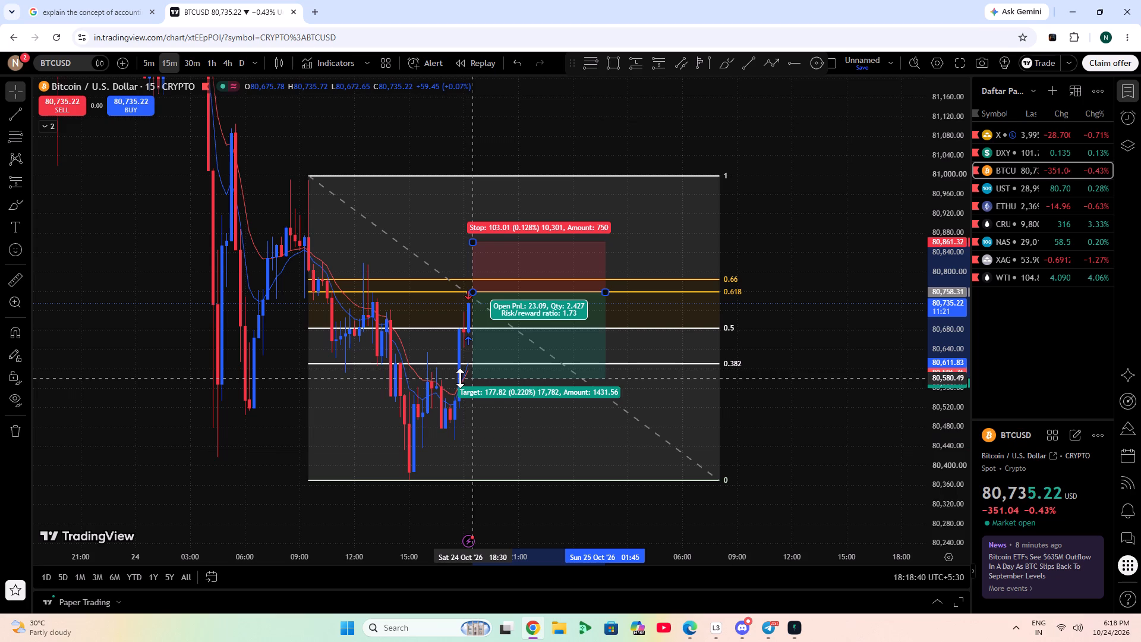
pyautogui.moveTo(460, 378); pyautogui.dragTo(477, 399)
pyautogui.moveTo(474, 245); pyautogui.dragTo(477, 250)
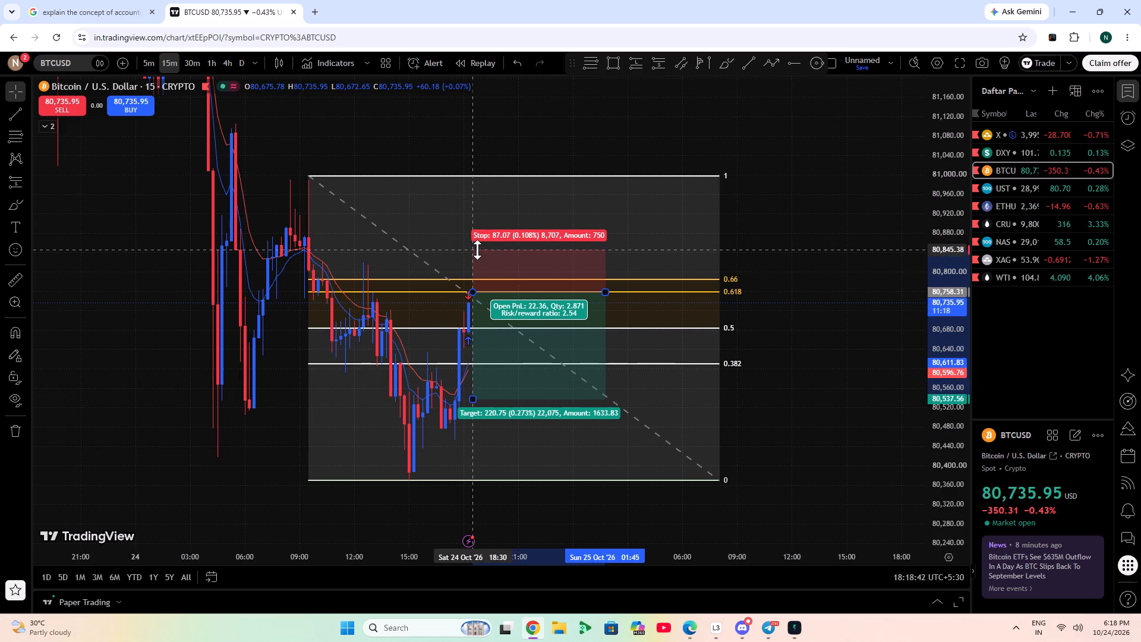
pyautogui.moveTo(477, 250); pyautogui.dragTo(448, 243)
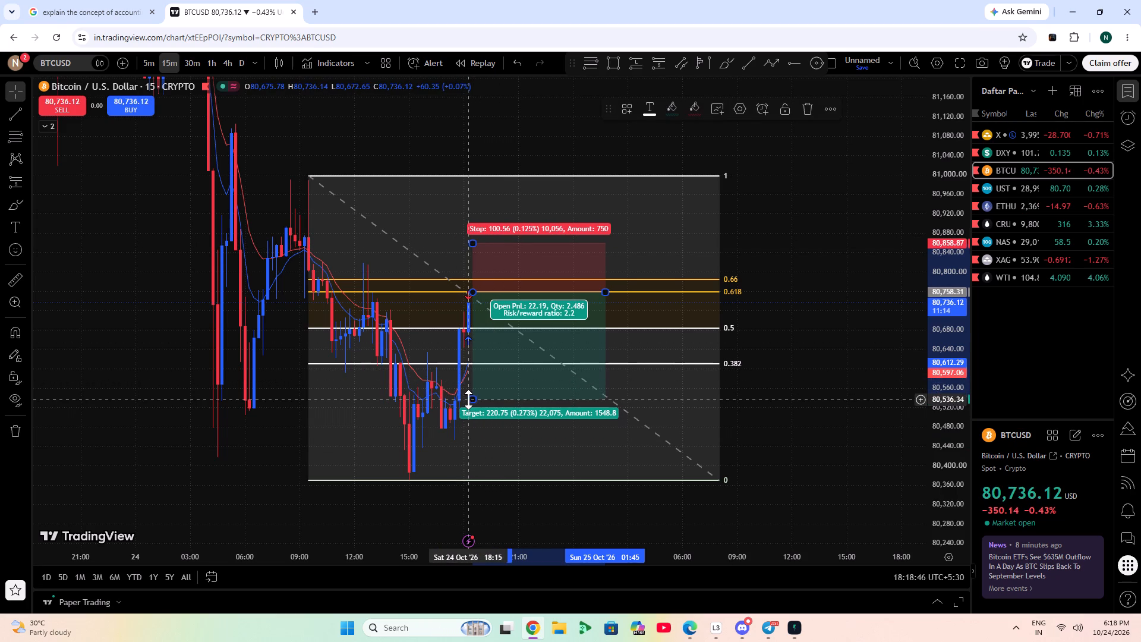
pyautogui.moveTo(468, 399); pyautogui.dragTo(469, 388)
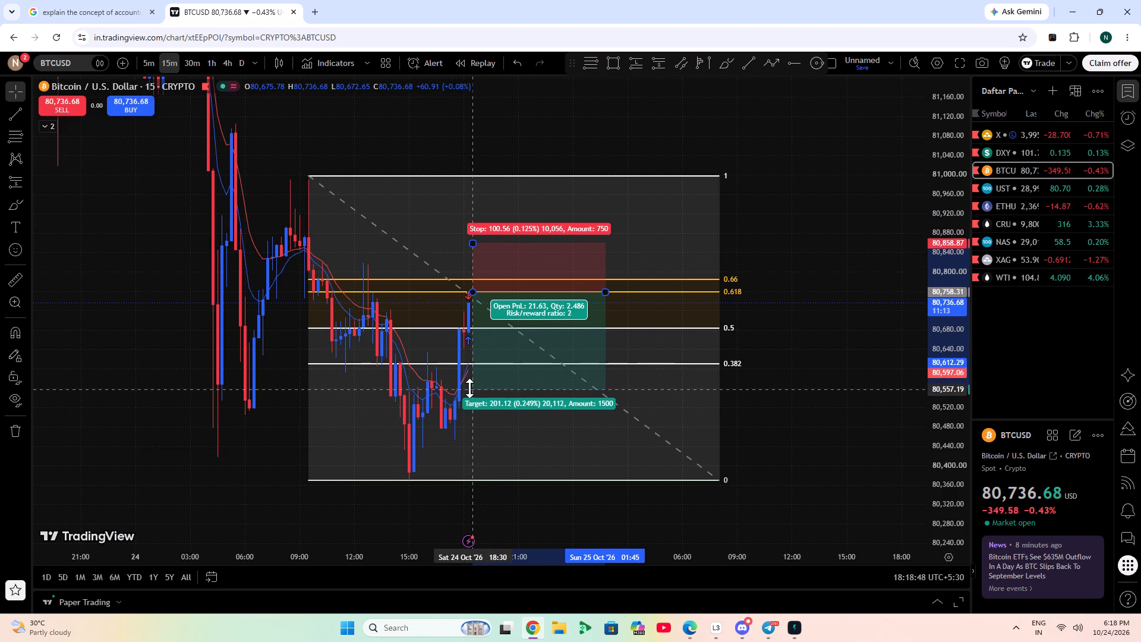
pyautogui.moveTo(469, 388); pyautogui.dragTo(474, 390)
pyautogui.scroll(4, 956, 485)
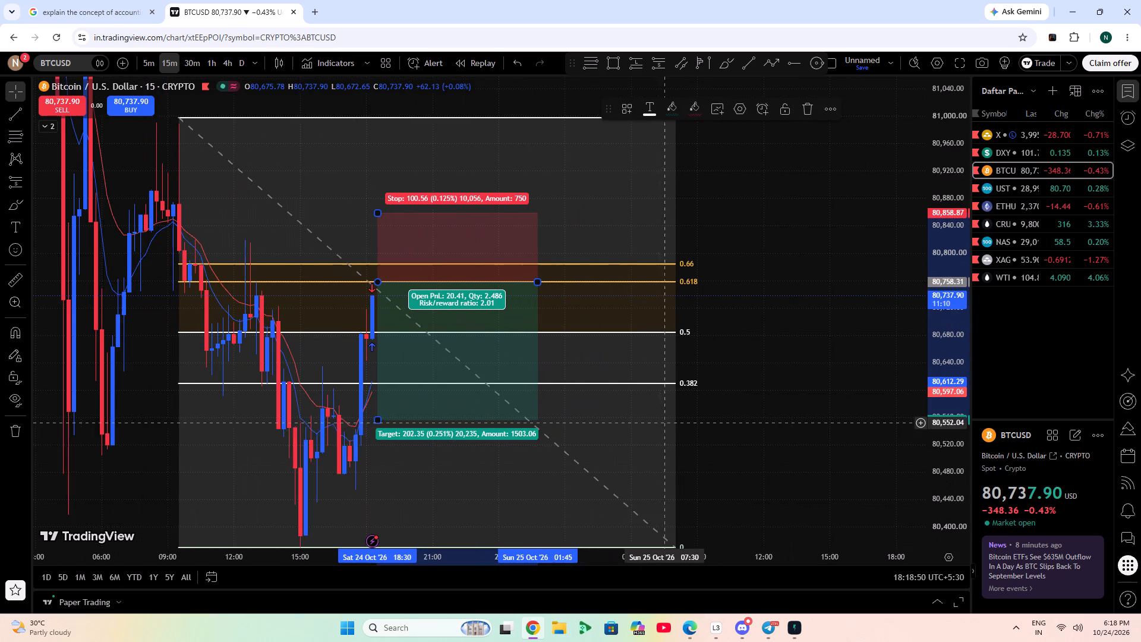
pyautogui.moveTo(379, 420); pyautogui.dragTo(371, 418)
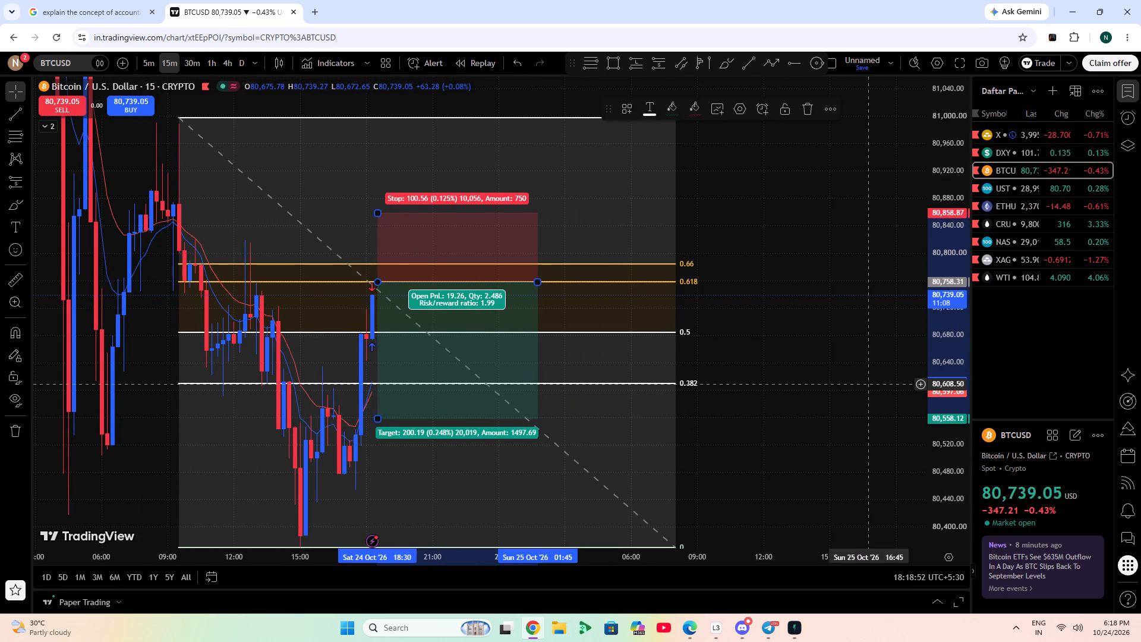
pyautogui.click(877, 382)
# Examine the short setup and Fibonacci levels against the wider BTCUSD price action and up close.
pyautogui.scroll(-2, 713, 390)
pyautogui.scroll(-5, 912, 384)
pyautogui.click(912, 399)
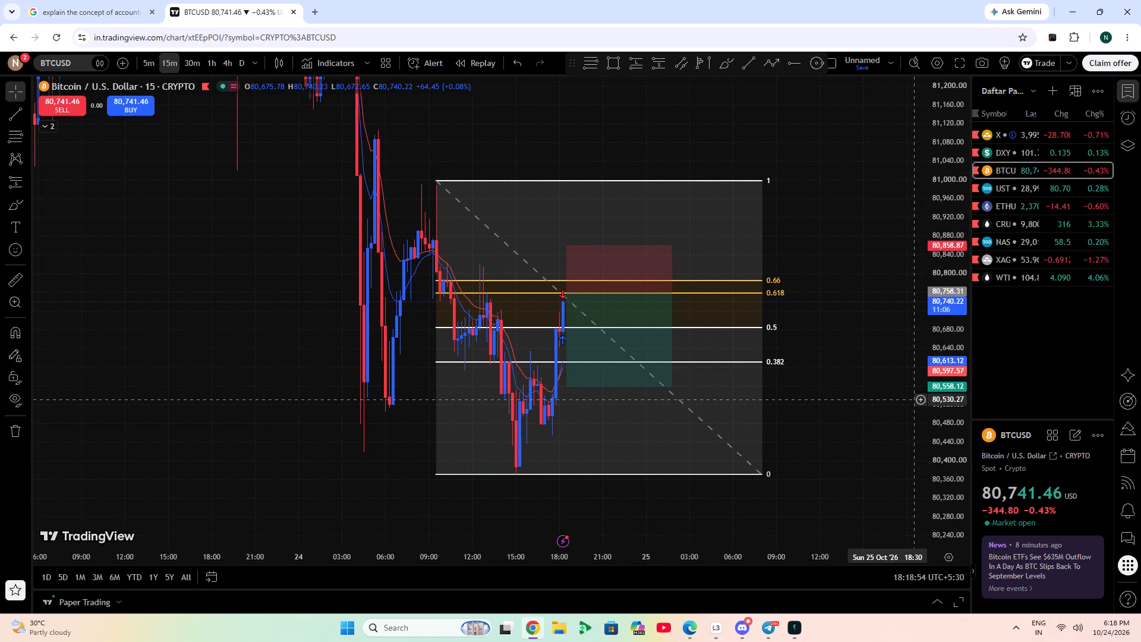
pyautogui.doubleClick(931, 402)
pyautogui.scroll(5, 969, 425)
pyautogui.moveTo(797, 321); pyautogui.dragTo(783, 139)
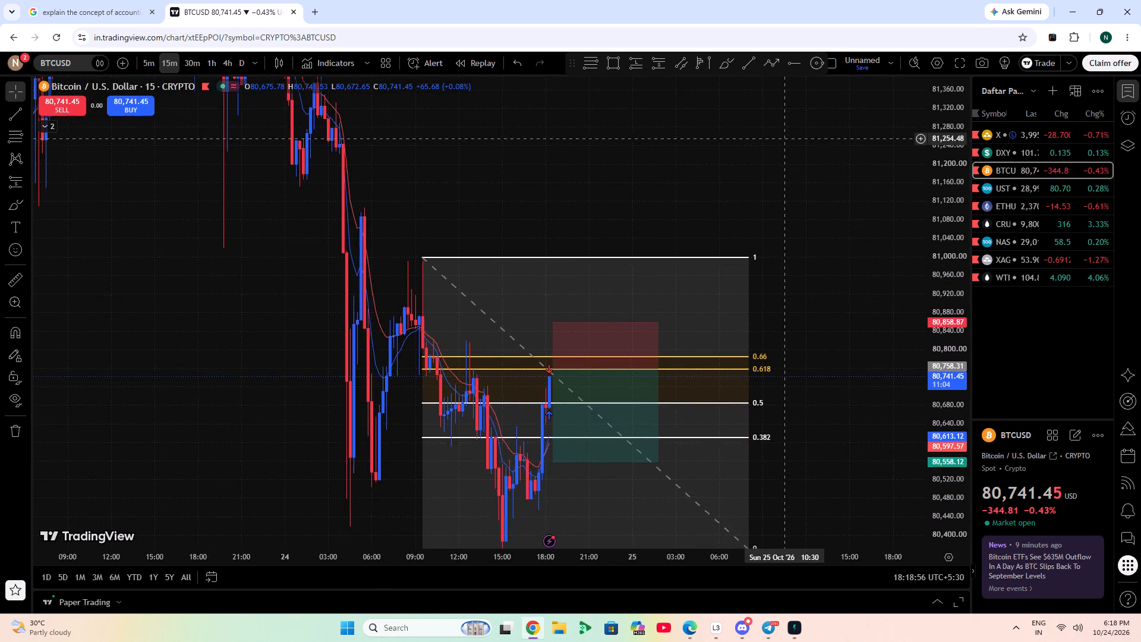
pyautogui.scroll(2, 861, 443)
pyautogui.scroll(5, 965, 454)
pyautogui.moveTo(755, 334); pyautogui.dragTo(818, 267)
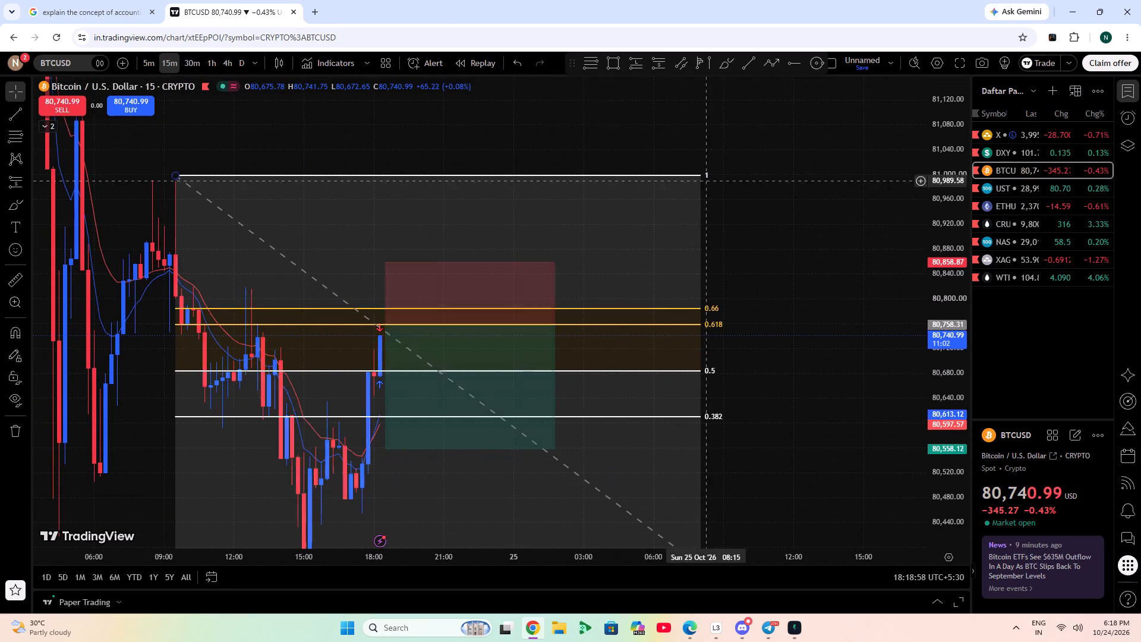
# Open a sell order for 2 BTCUSD, make it a stop order and move its price to 80,709.24.
pyautogui.click(82, 106)
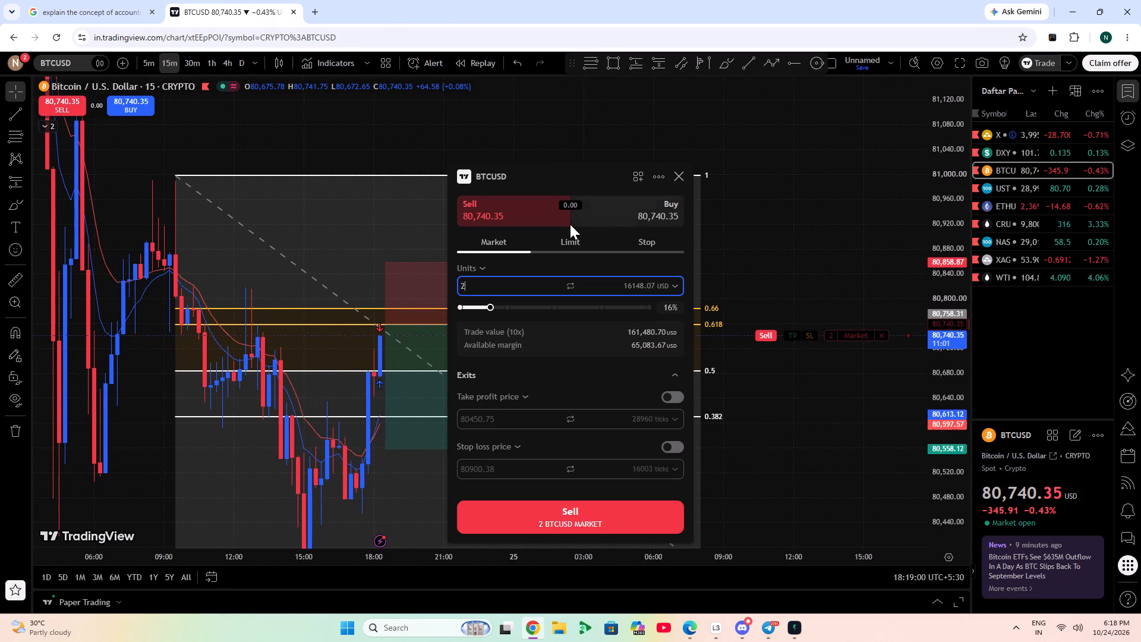
pyautogui.click(638, 244)
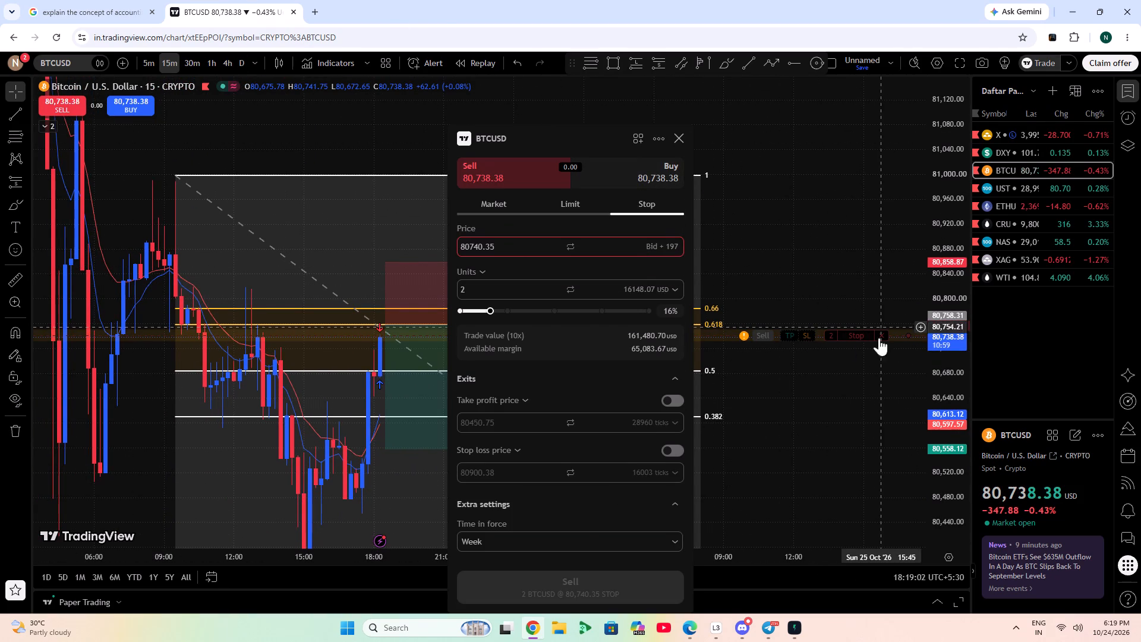
pyautogui.moveTo(862, 339); pyautogui.dragTo(832, 296)
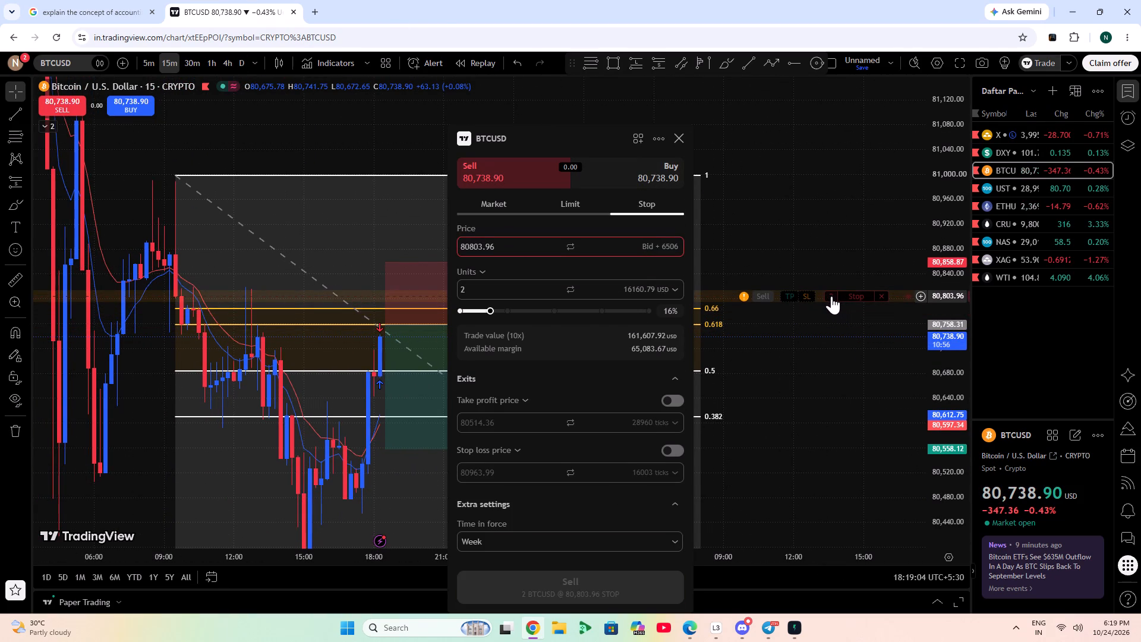
pyautogui.moveTo(584, 130); pyautogui.dragTo(570, 172)
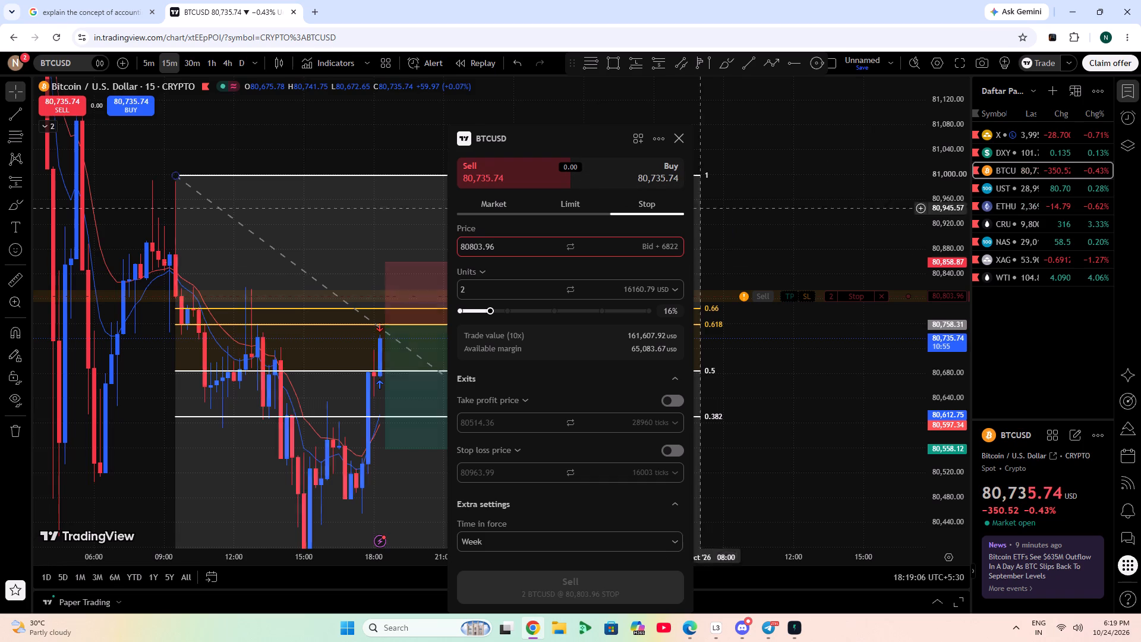
pyautogui.moveTo(862, 299); pyautogui.dragTo(798, 276)
pyautogui.moveTo(852, 275); pyautogui.dragTo(848, 329)
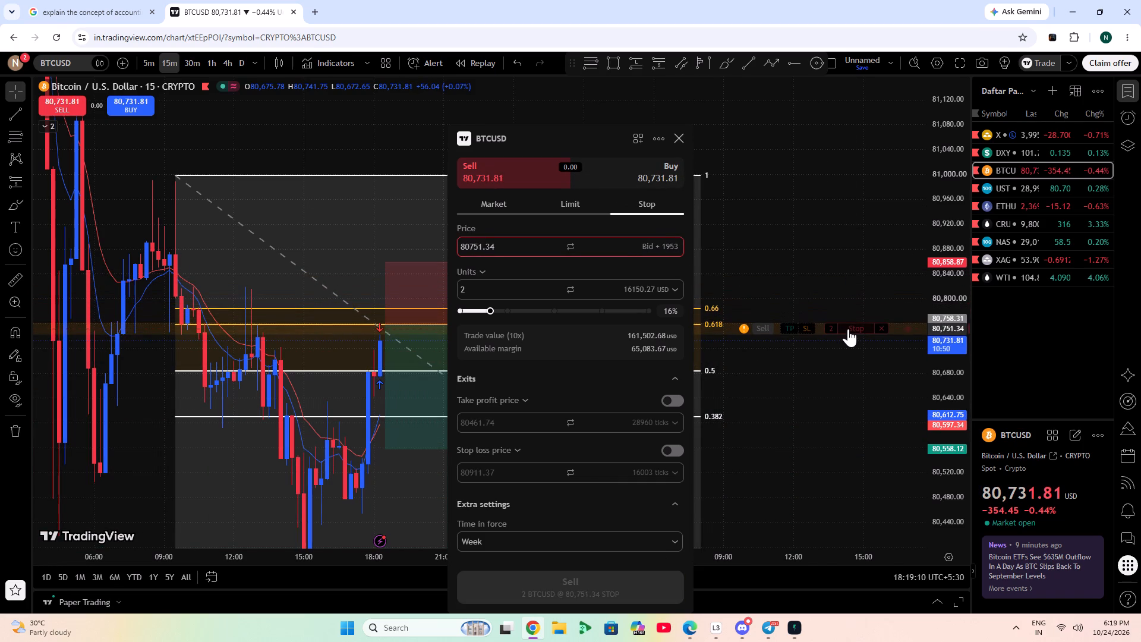
pyautogui.moveTo(848, 329); pyautogui.dragTo(841, 355)
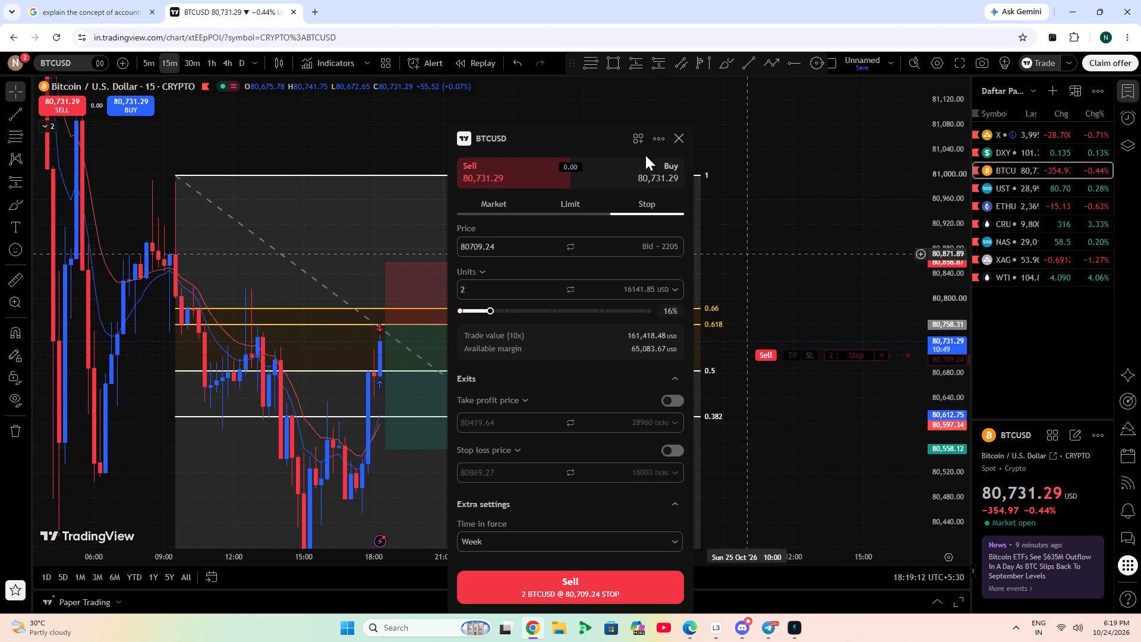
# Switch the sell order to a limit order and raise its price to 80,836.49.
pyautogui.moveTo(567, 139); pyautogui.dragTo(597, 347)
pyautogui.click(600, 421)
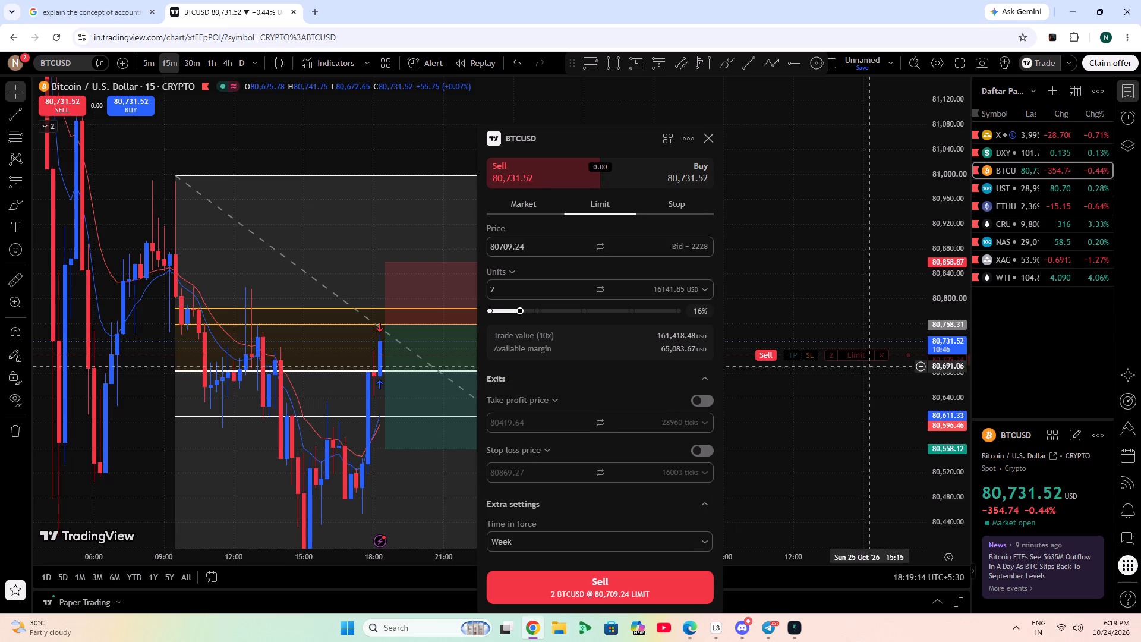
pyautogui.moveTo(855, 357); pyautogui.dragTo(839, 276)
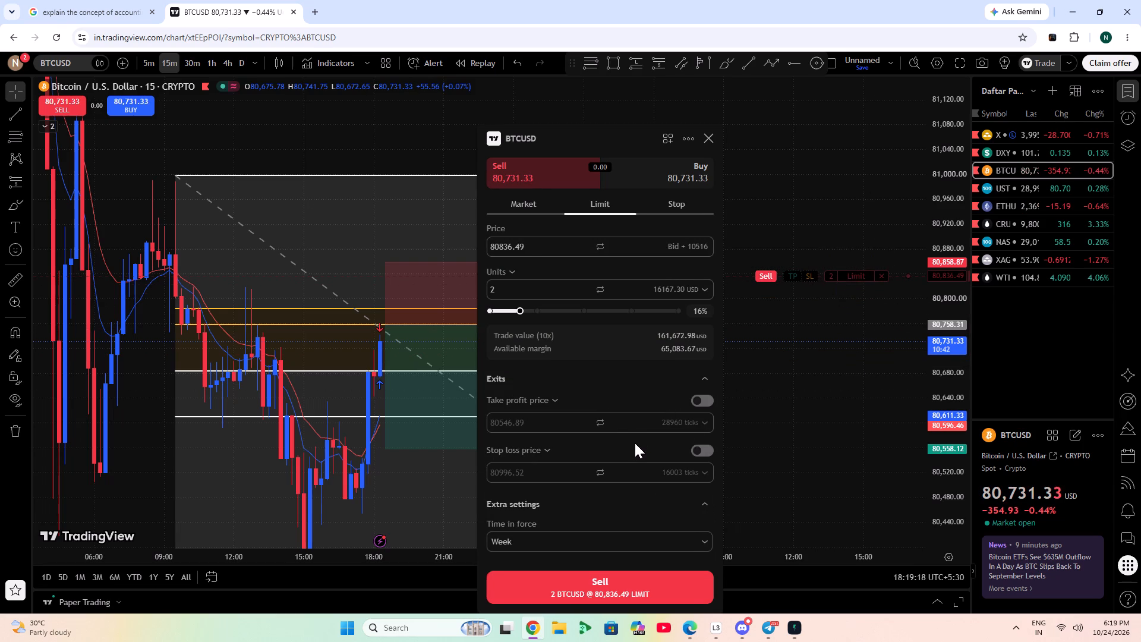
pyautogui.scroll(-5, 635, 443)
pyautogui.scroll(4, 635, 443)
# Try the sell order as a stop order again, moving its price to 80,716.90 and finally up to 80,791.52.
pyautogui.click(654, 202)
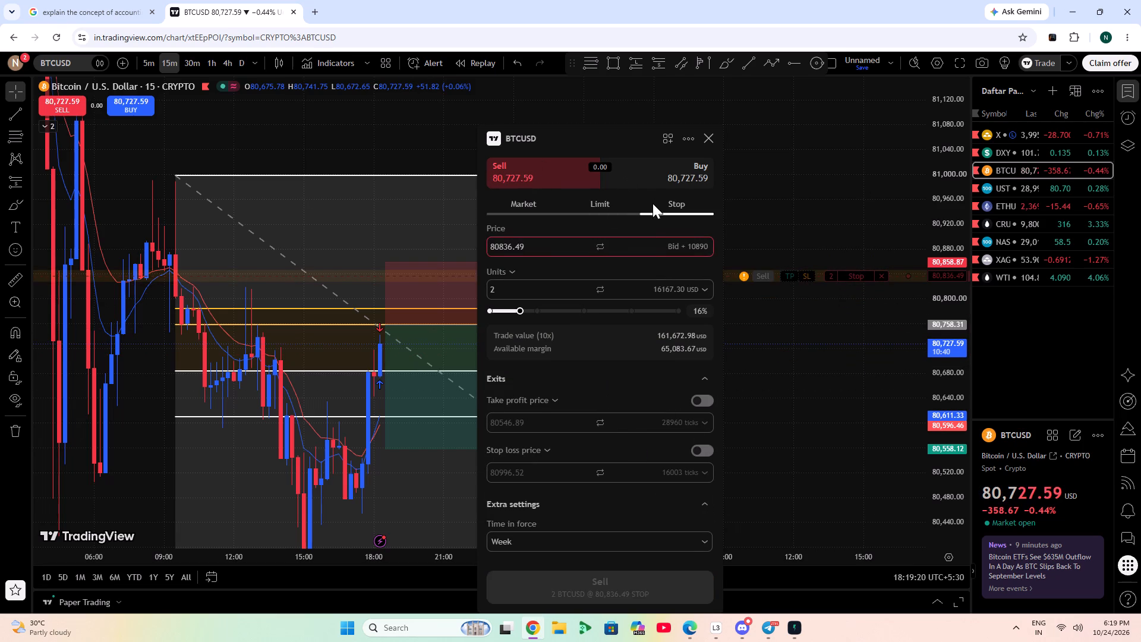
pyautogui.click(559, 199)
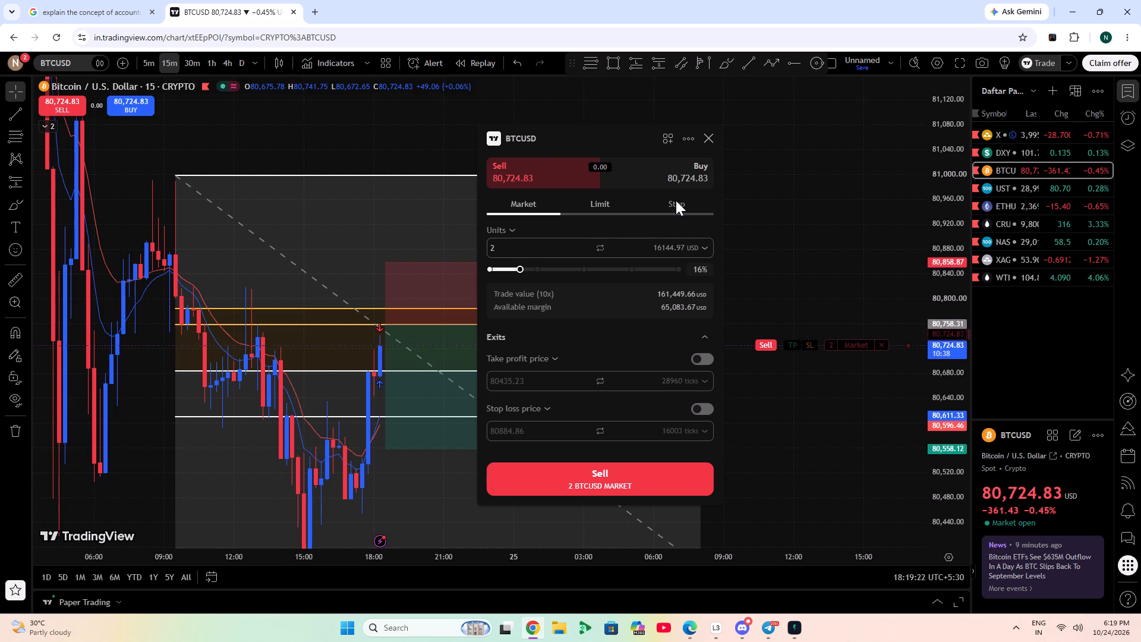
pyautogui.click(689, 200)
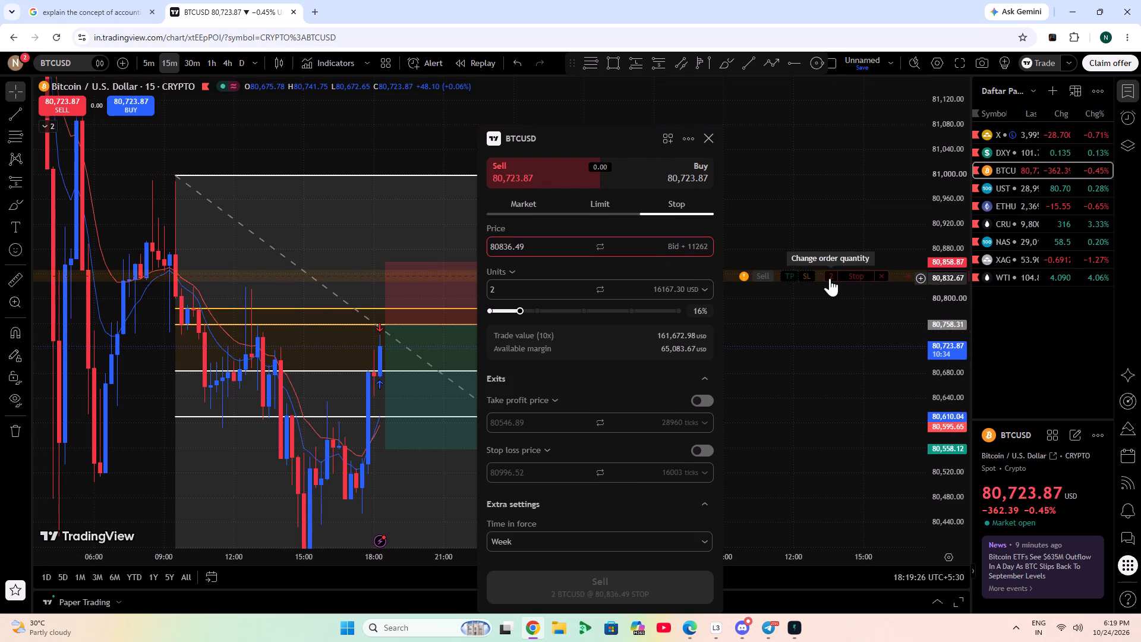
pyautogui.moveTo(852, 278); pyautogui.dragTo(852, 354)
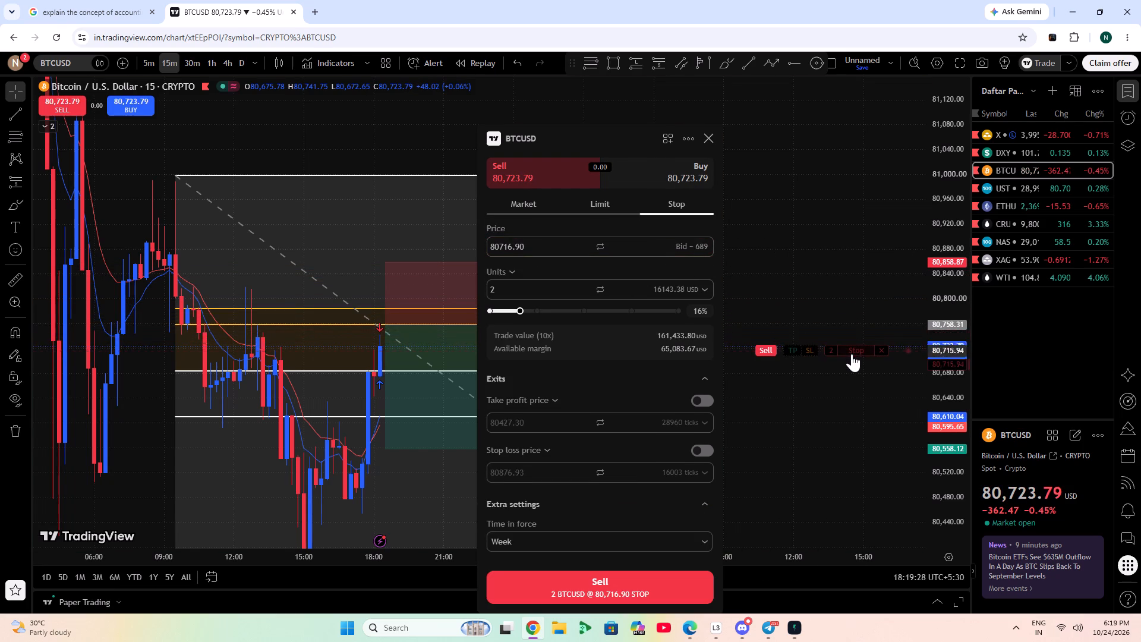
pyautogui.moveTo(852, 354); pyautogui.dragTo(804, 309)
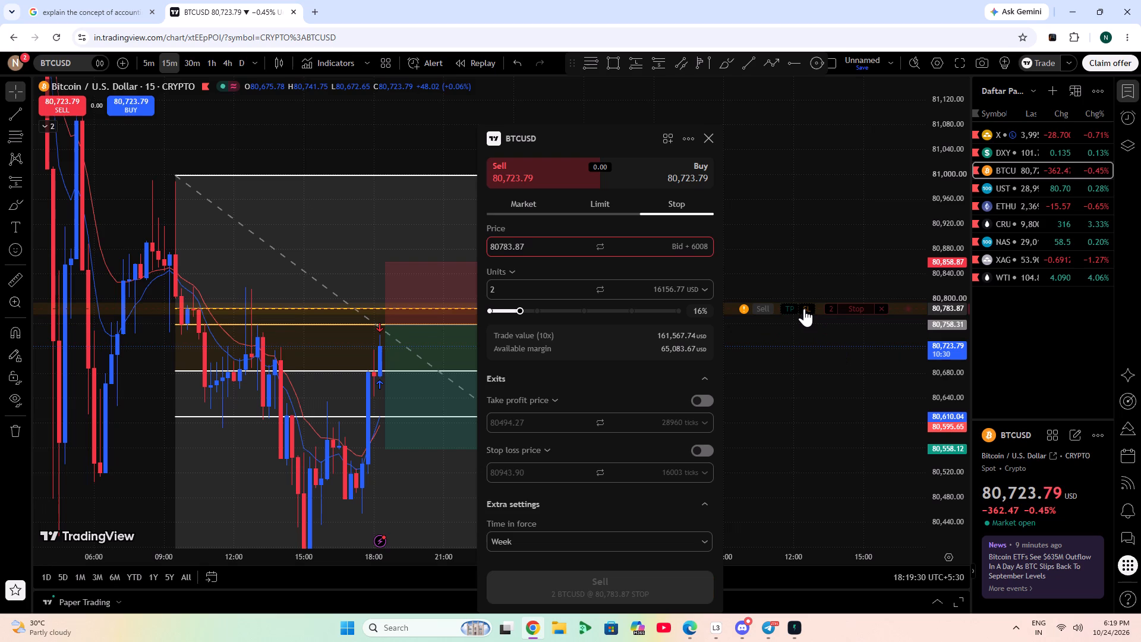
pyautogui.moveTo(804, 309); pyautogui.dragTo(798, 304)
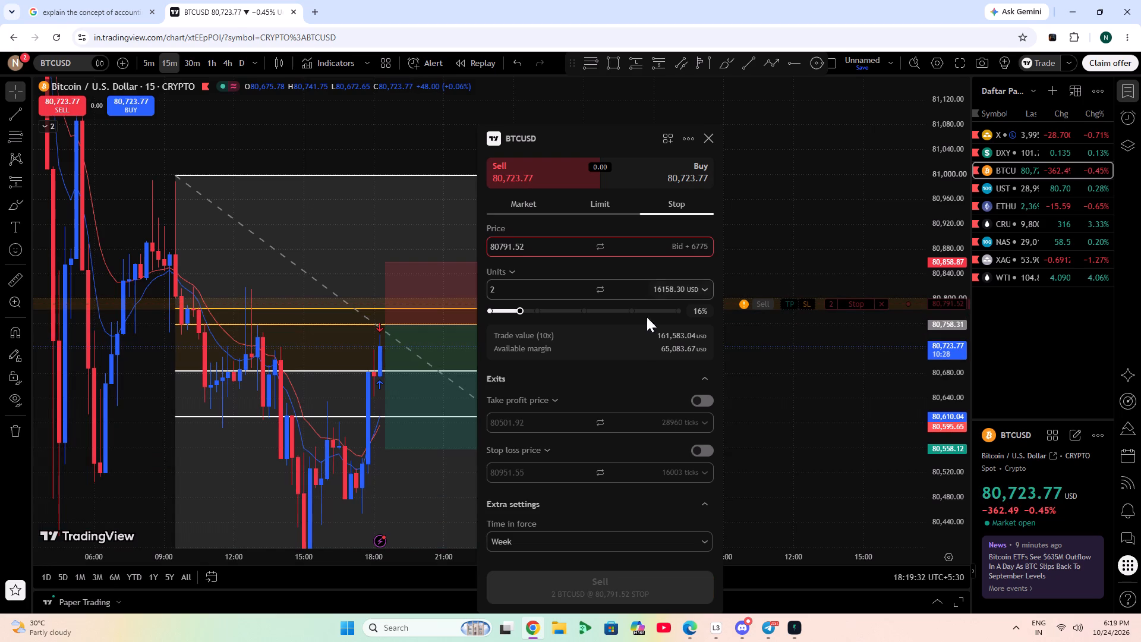
# Move the order ticket clear of the short position drawing and the Fibonacci levels on the chart.
pyautogui.moveTo(625, 130); pyautogui.dragTo(504, 133)
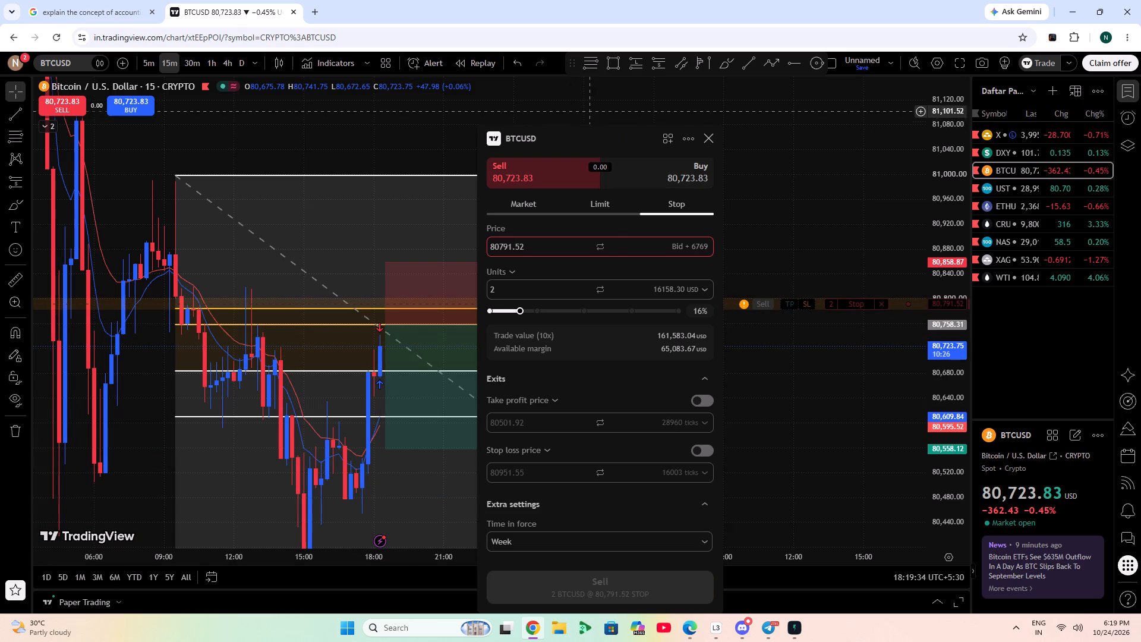
pyautogui.moveTo(592, 124); pyautogui.dragTo(582, 124)
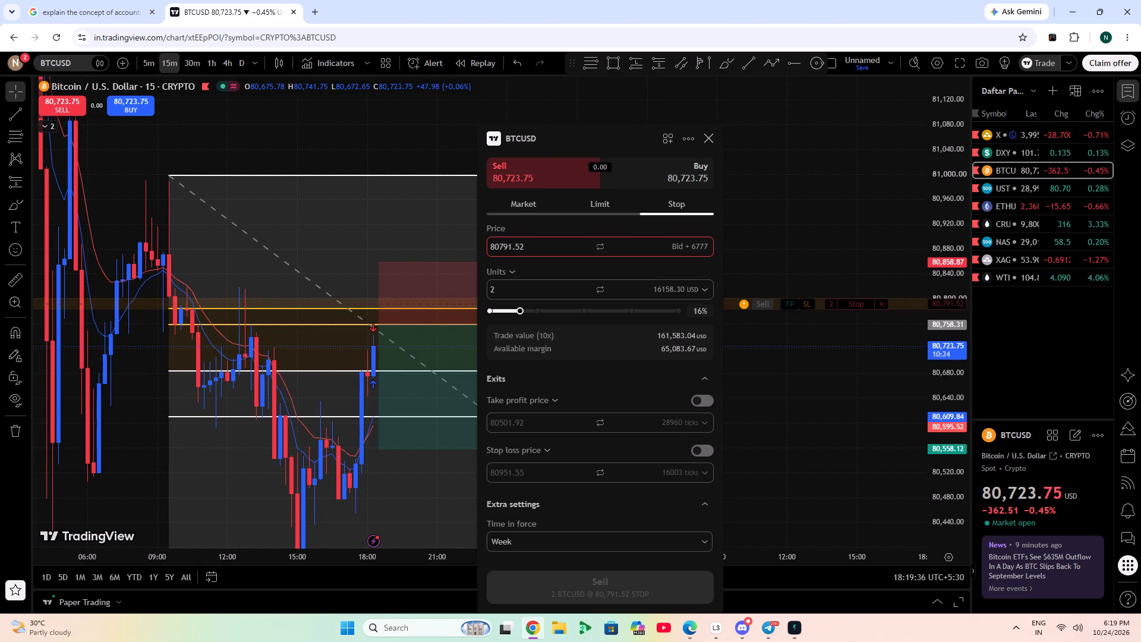
pyautogui.moveTo(557, 144); pyautogui.dragTo(155, 106)
pyautogui.moveTo(867, 391); pyautogui.dragTo(931, 388)
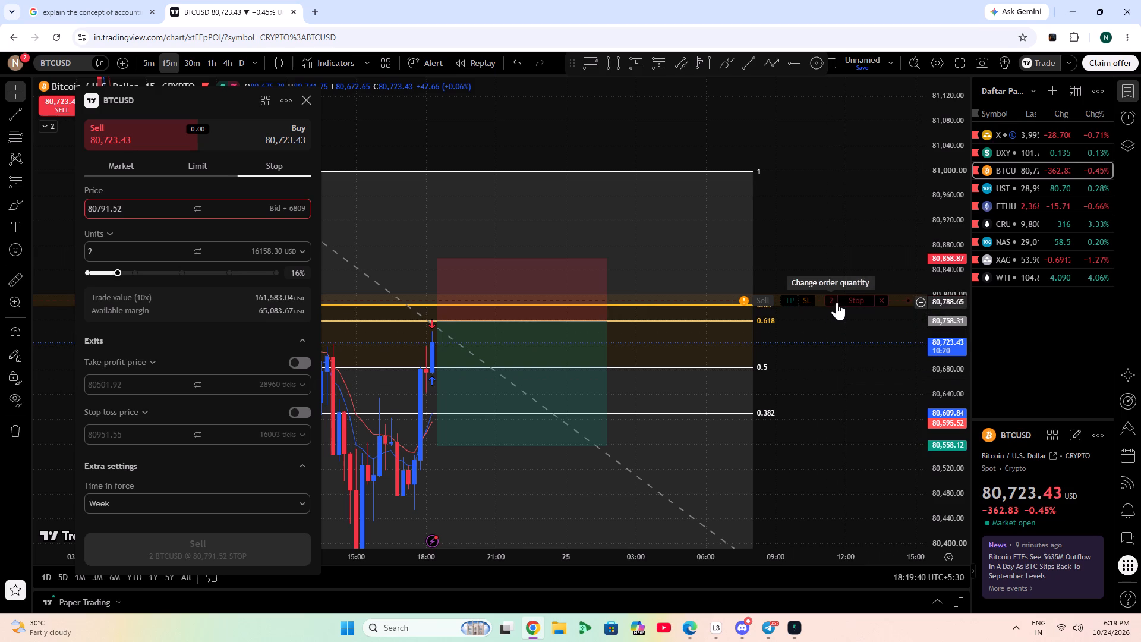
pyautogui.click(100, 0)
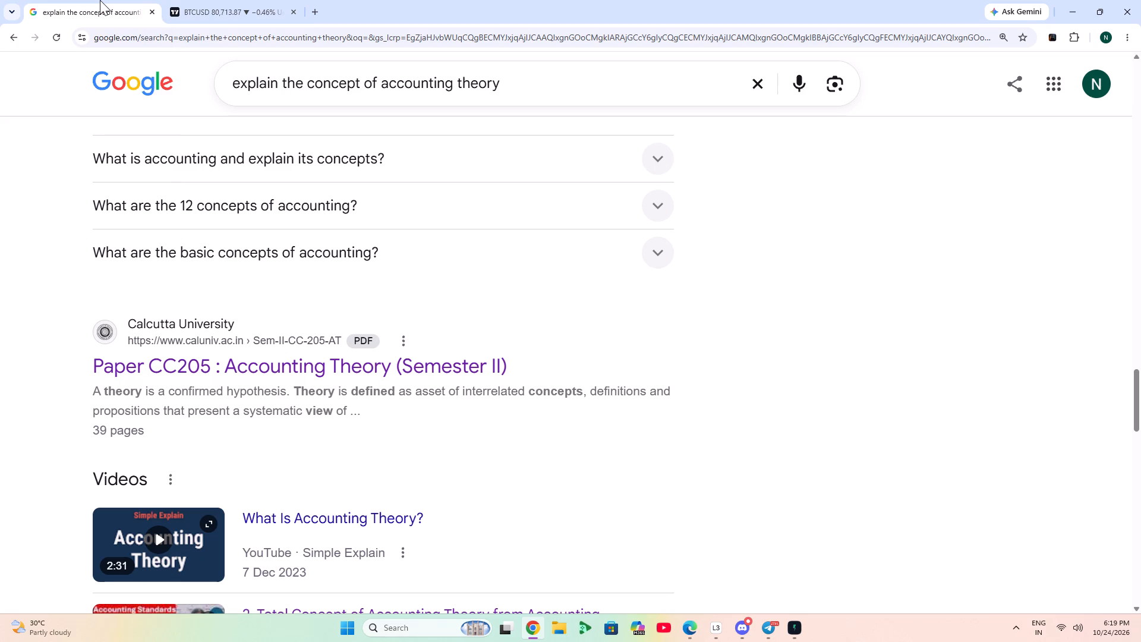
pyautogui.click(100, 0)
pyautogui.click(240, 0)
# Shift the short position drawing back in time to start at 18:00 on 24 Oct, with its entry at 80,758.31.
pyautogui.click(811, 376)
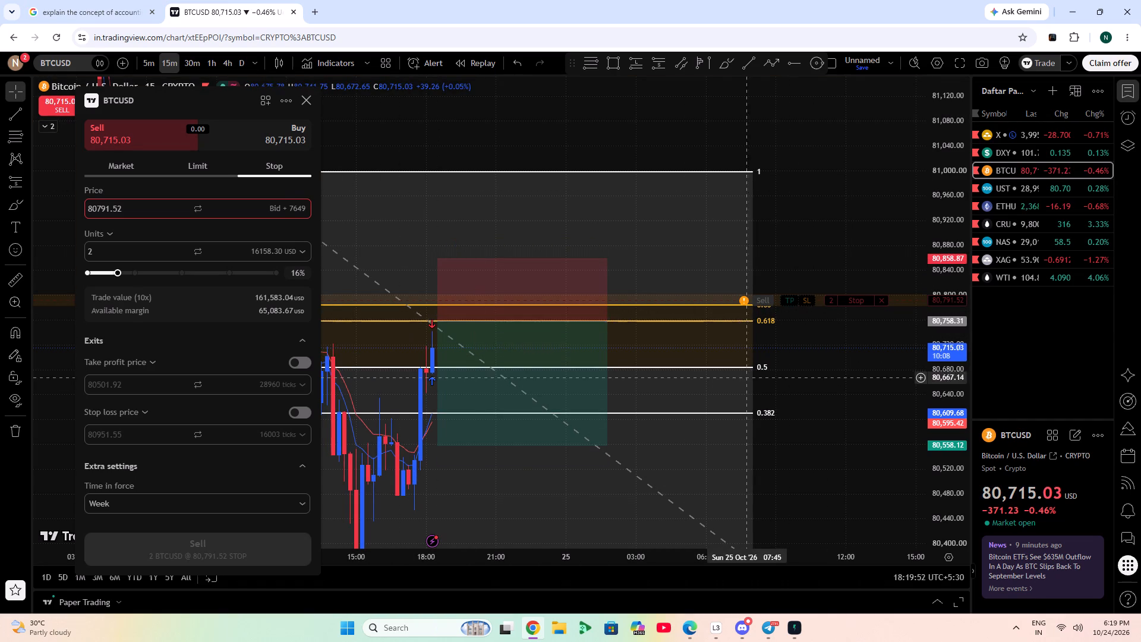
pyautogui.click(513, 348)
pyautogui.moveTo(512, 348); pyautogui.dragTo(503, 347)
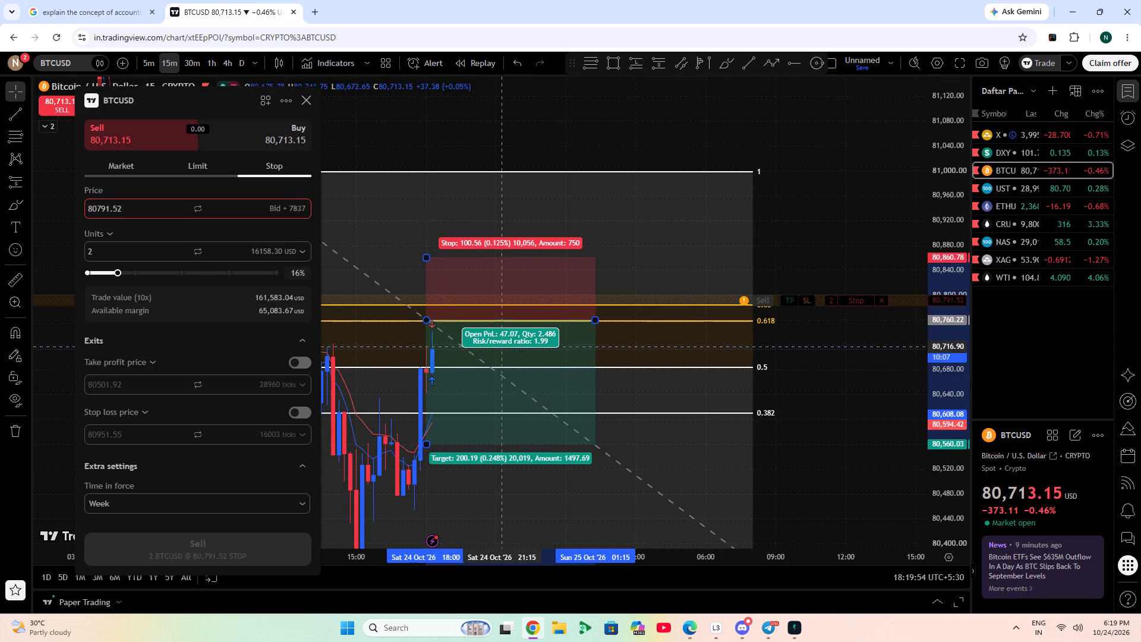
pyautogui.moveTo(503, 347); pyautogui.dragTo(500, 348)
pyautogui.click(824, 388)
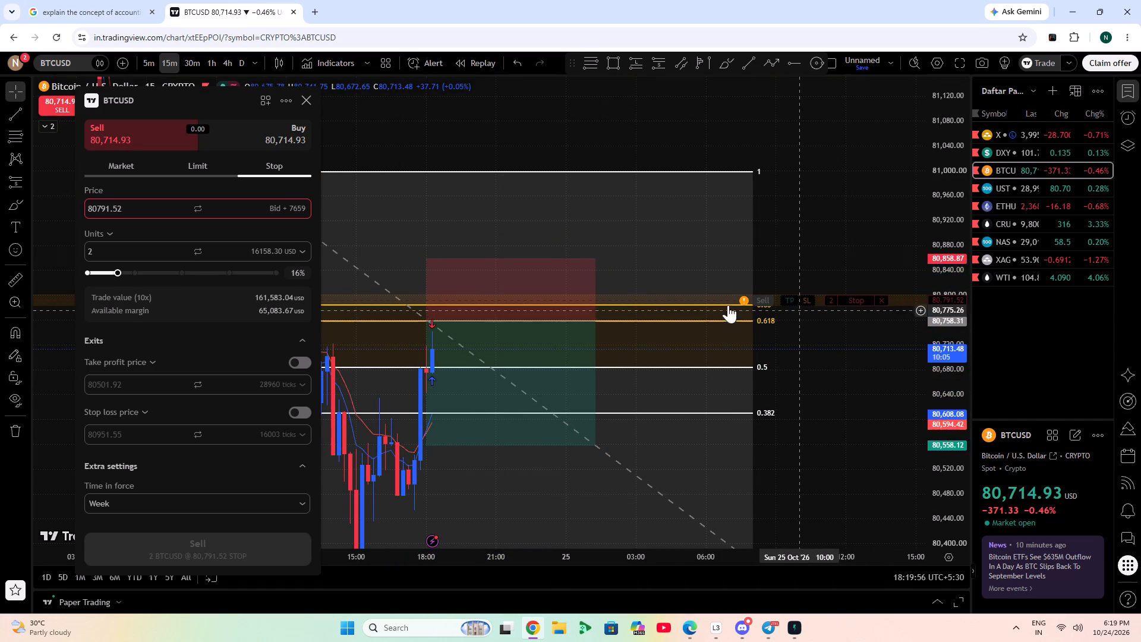
# Change the sell order to a market order, sell 2 BTCUSD and close the order ticket.
pyautogui.click(128, 169)
pyautogui.click(247, 440)
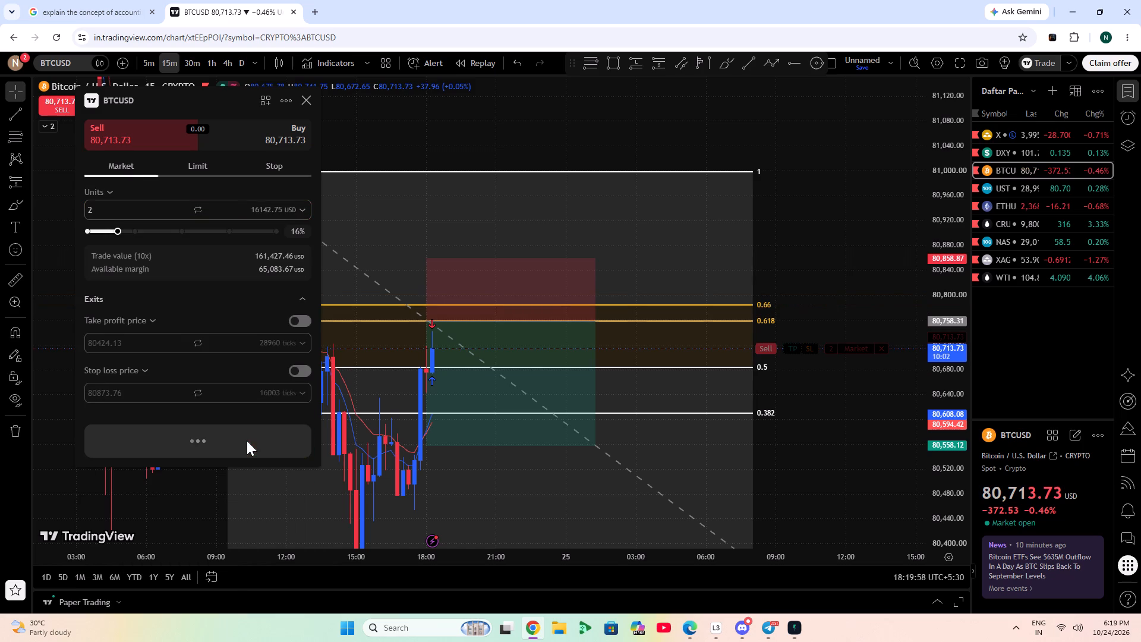
pyautogui.click(858, 251)
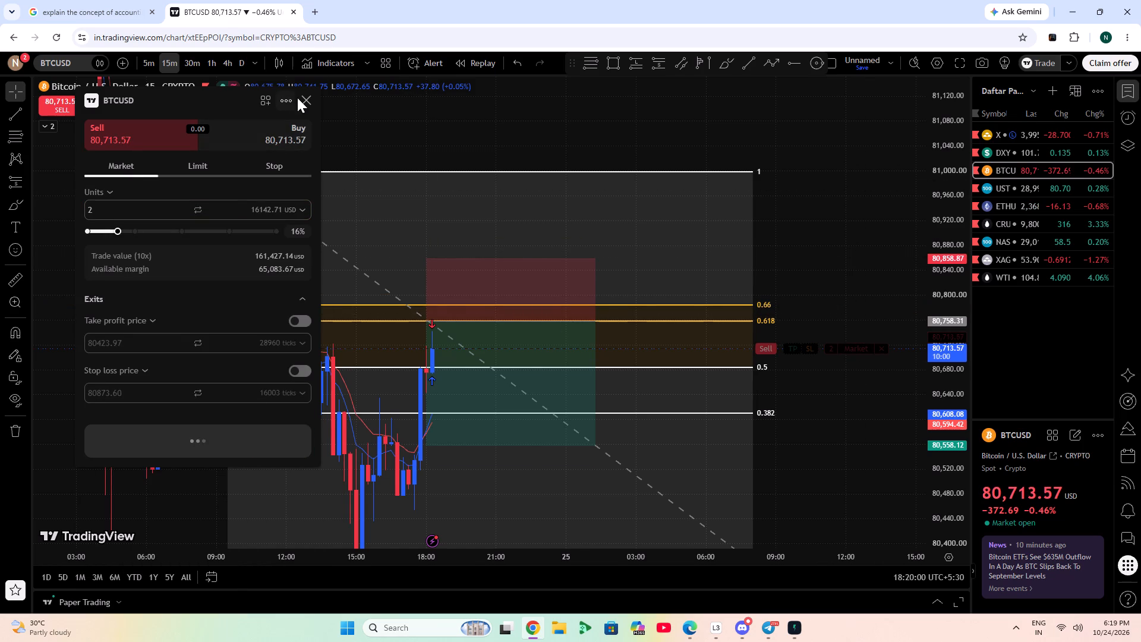
pyautogui.click(303, 96)
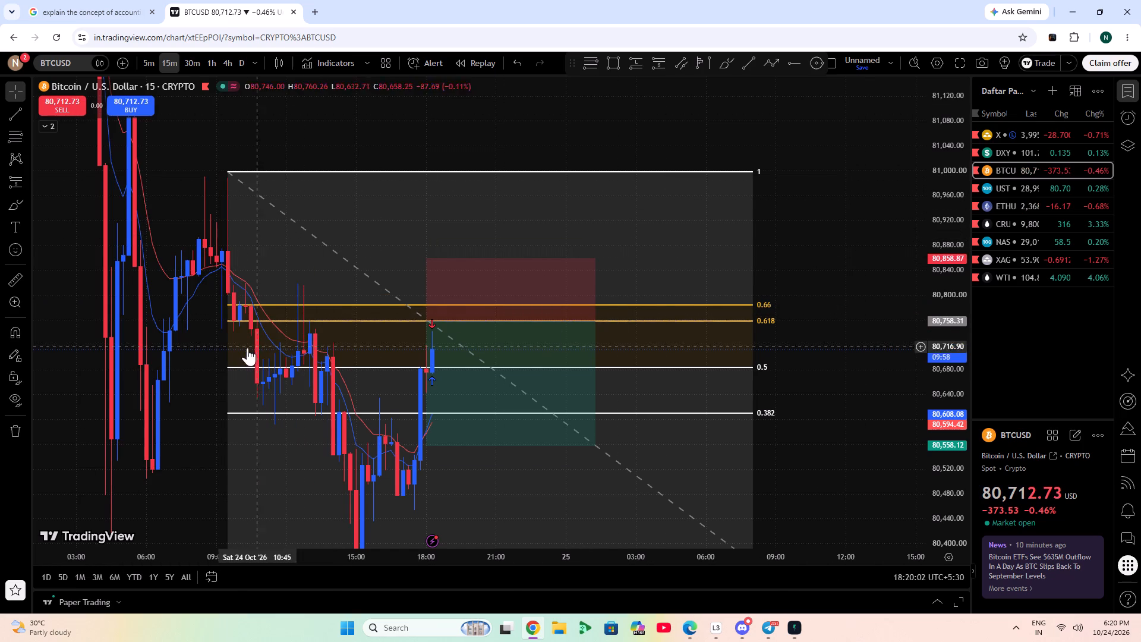
pyautogui.click(81, 101)
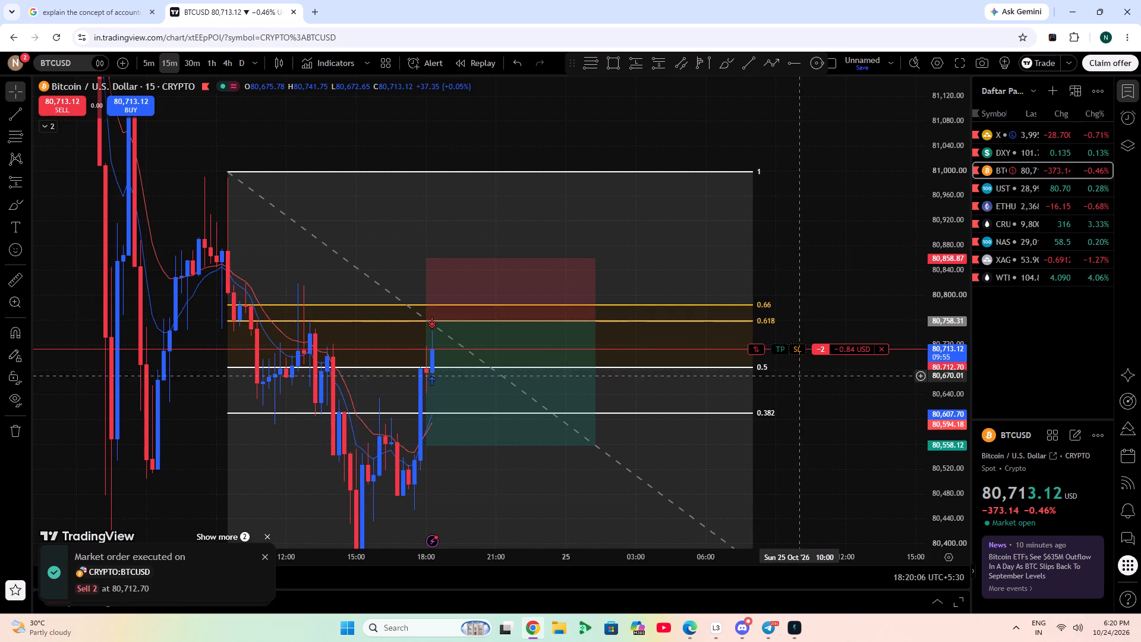
# Move the short position drawing to start at 18:15 with its entry at about 80,714.
pyautogui.moveTo(504, 391); pyautogui.dragTo(513, 418)
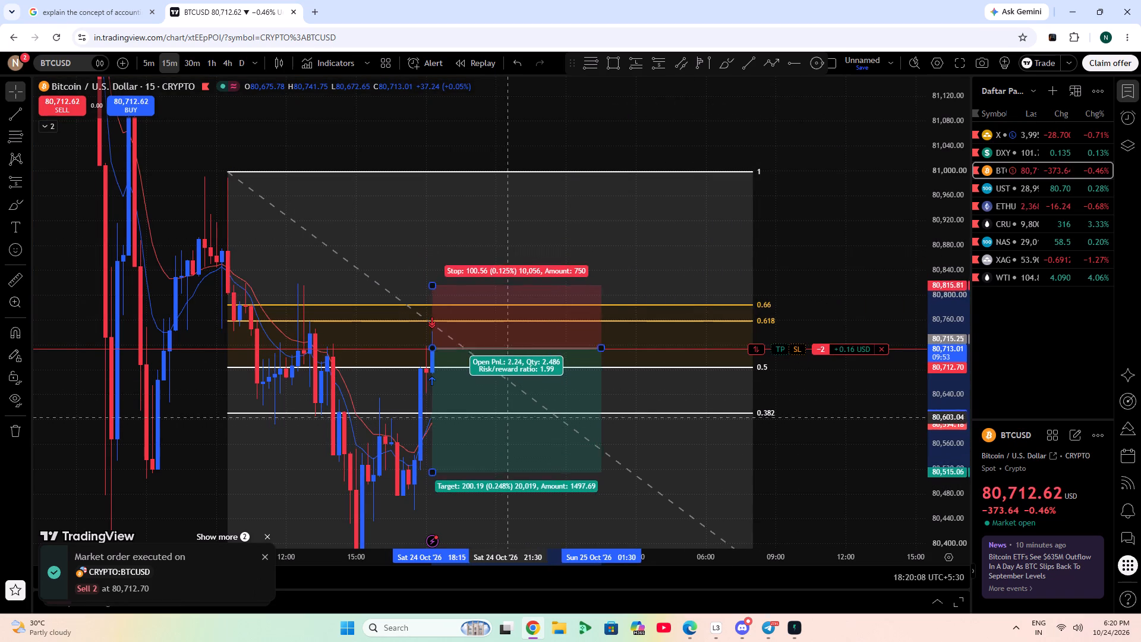
pyautogui.moveTo(513, 418); pyautogui.dragTo(506, 418)
pyautogui.click(857, 460)
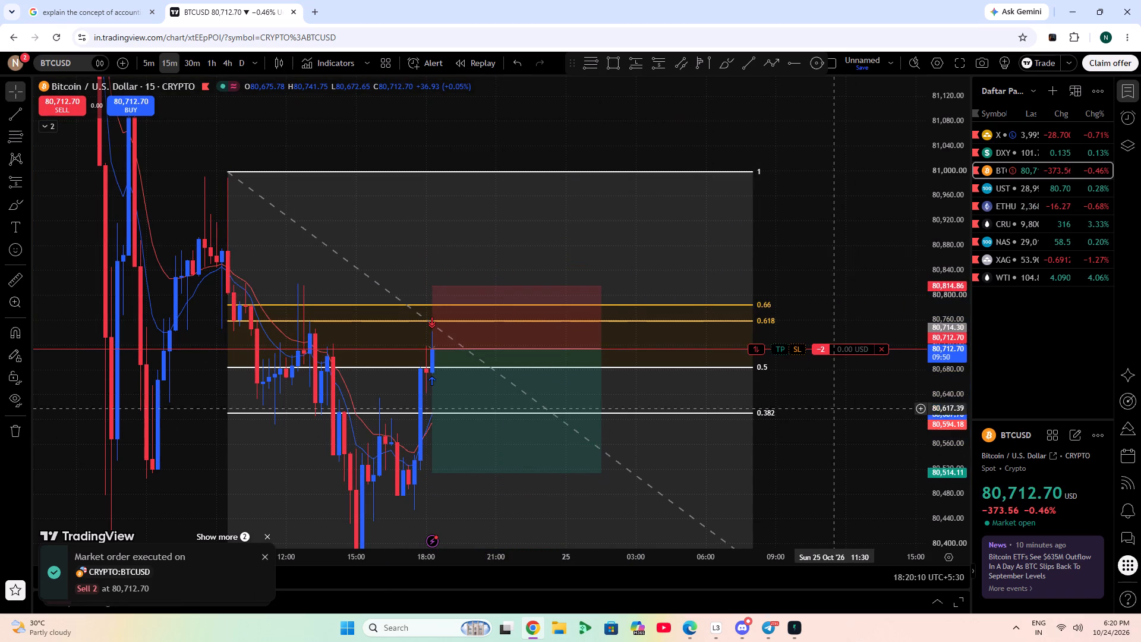
# Add a stop loss at 80,814.49 and a take profit at 80,505.45 to the open BTCUSD short.
pyautogui.moveTo(796, 348); pyautogui.dragTo(783, 316)
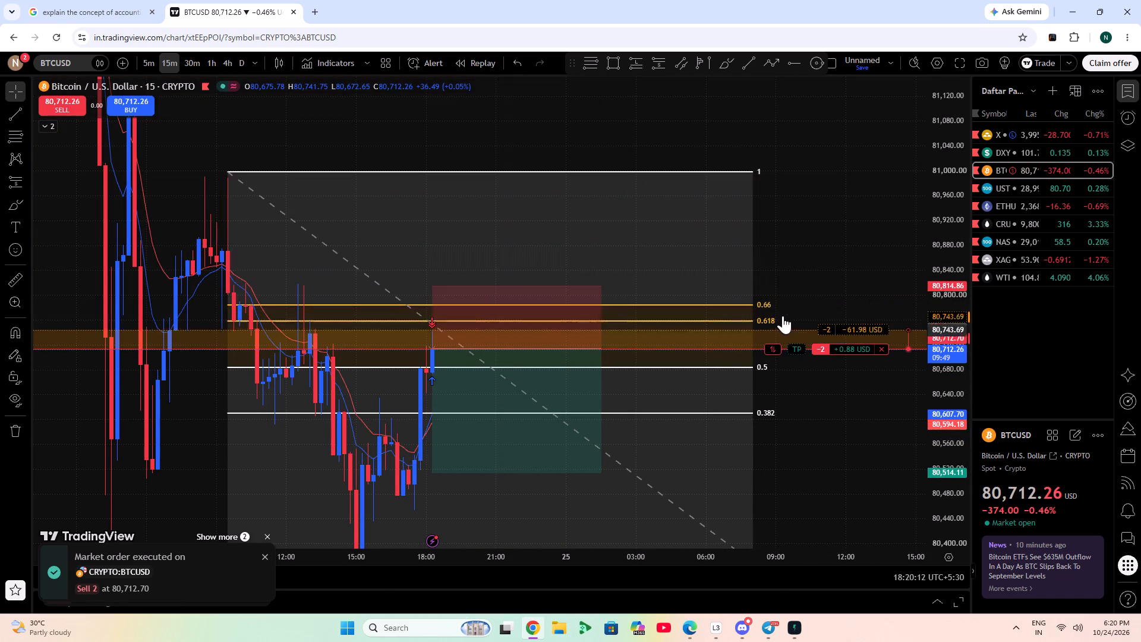
pyautogui.moveTo(783, 316); pyautogui.dragTo(764, 286)
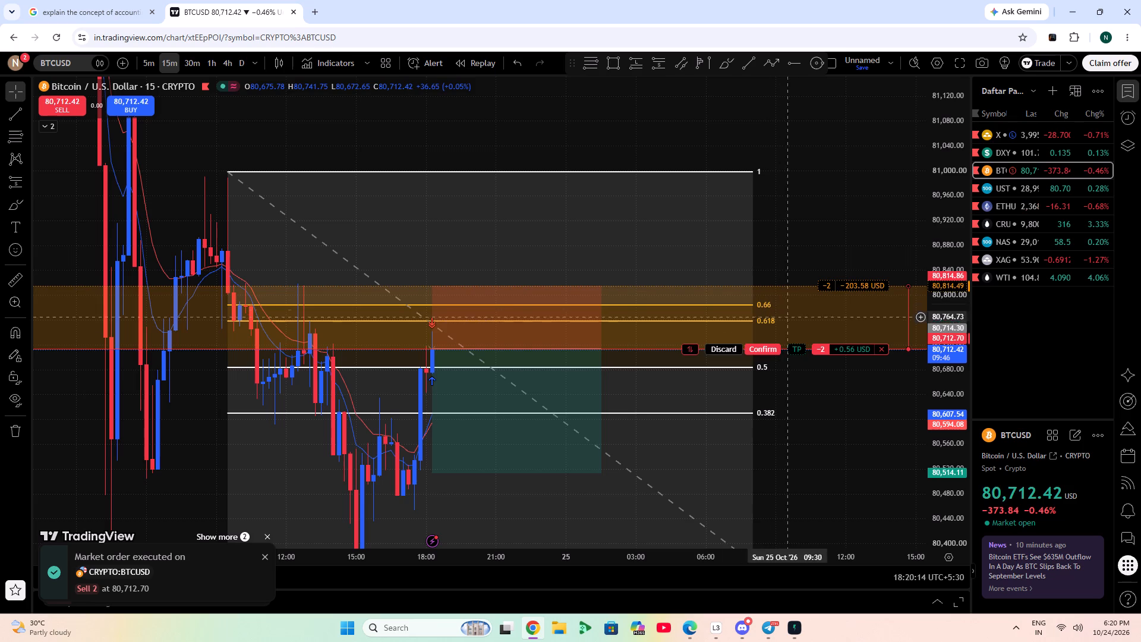
pyautogui.moveTo(793, 347); pyautogui.dragTo(786, 472)
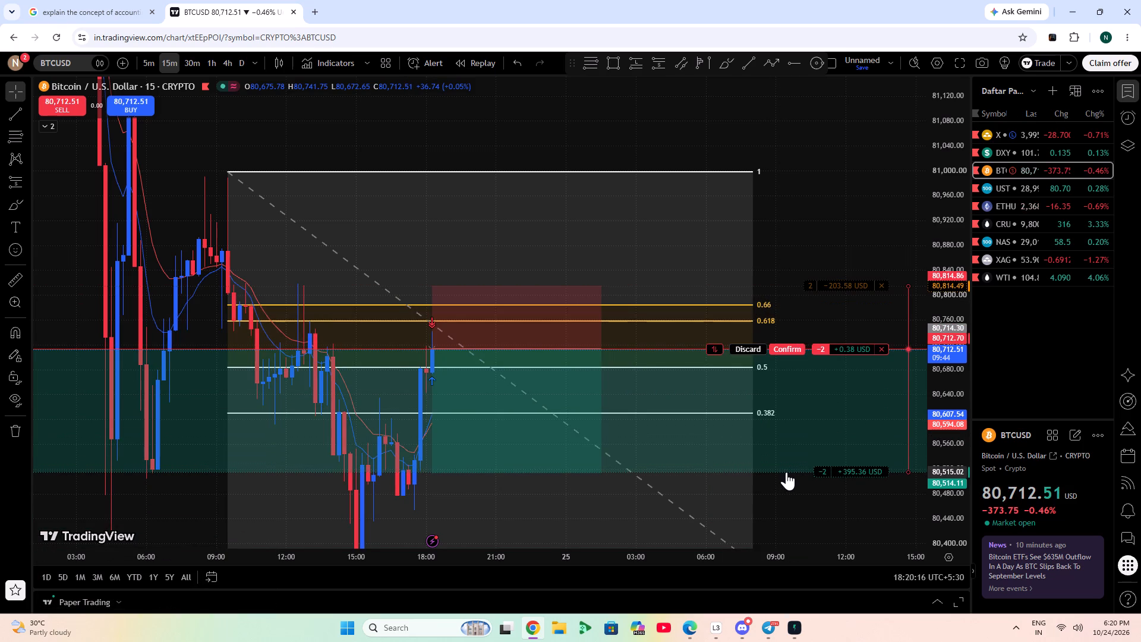
pyautogui.moveTo(786, 472); pyautogui.dragTo(787, 478)
# Extend the target of the short position drawing to about 80,504.
pyautogui.click(445, 441)
pyautogui.moveTo(432, 476); pyautogui.dragTo(439, 479)
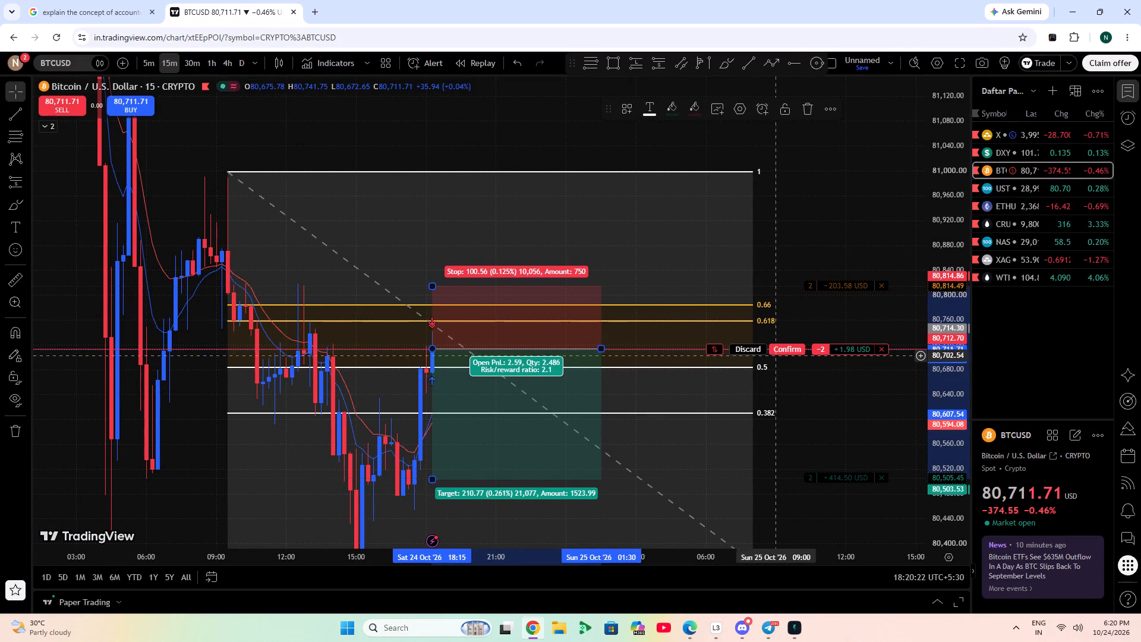
# Place the pending stop-loss and take-profit orders for the BTCUSD short and dismiss the order notifications.
pyautogui.click(778, 348)
pyautogui.scroll(-4, 283, 0)
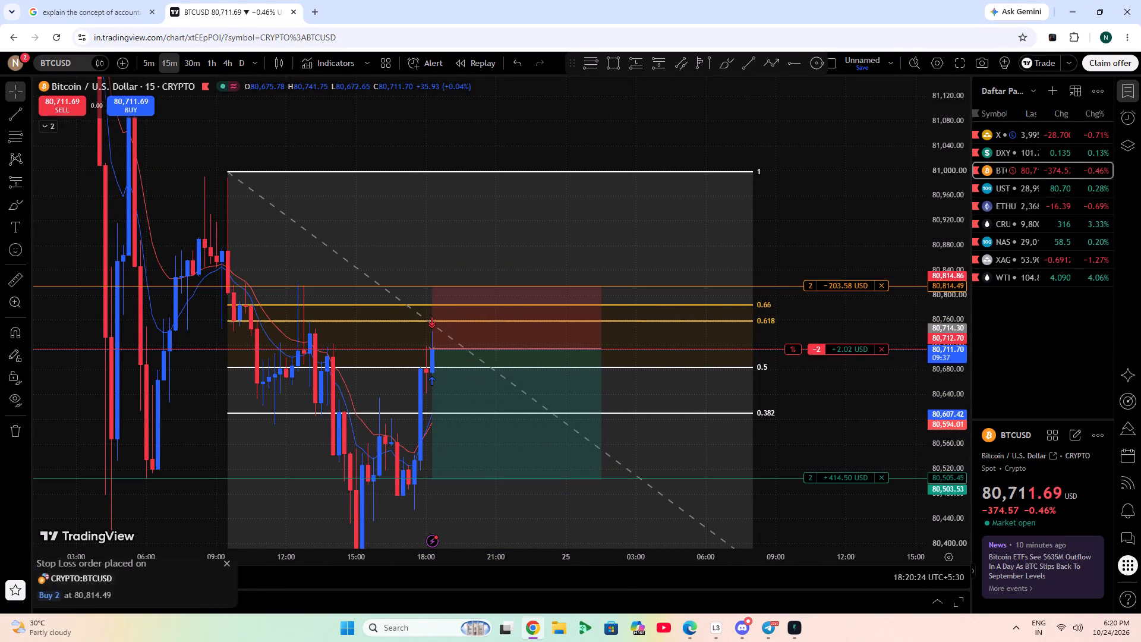
pyautogui.scroll(-5, 923, 449)
pyautogui.moveTo(896, 502); pyautogui.dragTo(812, 454)
pyautogui.scroll(3, 812, 454)
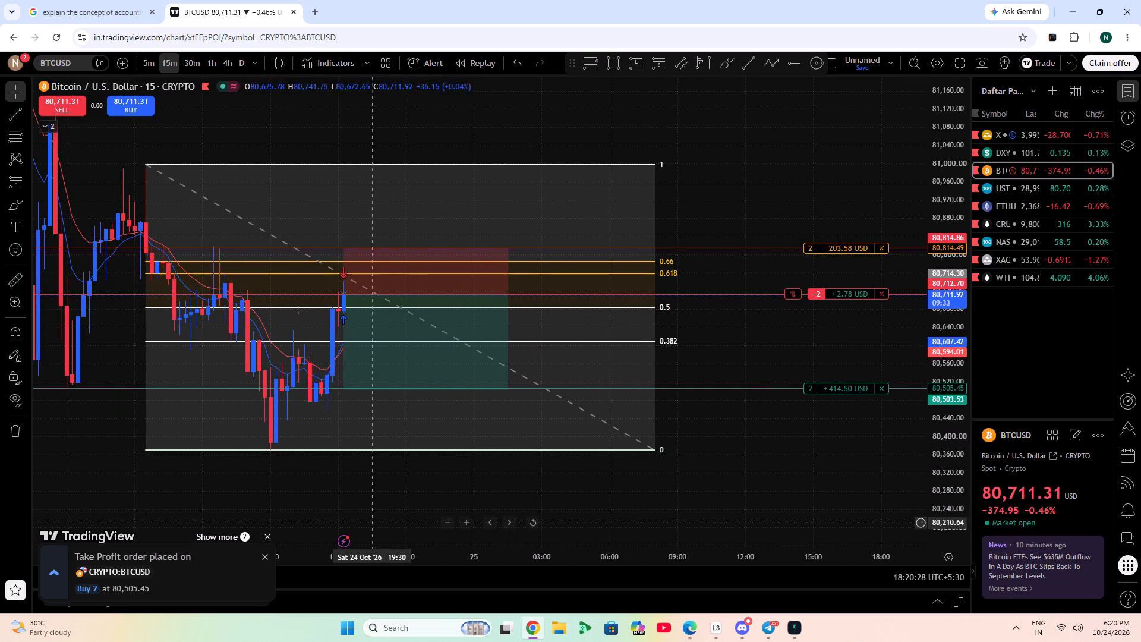
pyautogui.click(273, 534)
# Switch the chart to ETHUSD and examine the earlier short setup against recent price action.
pyautogui.click(995, 200)
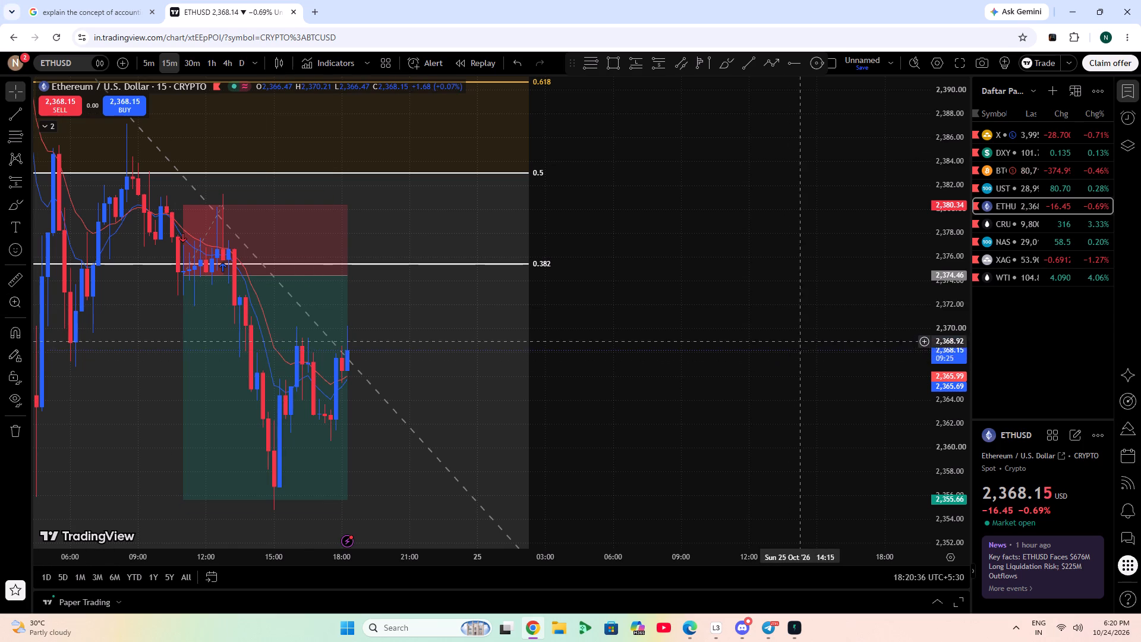
pyautogui.moveTo(677, 289); pyautogui.dragTo(875, 322)
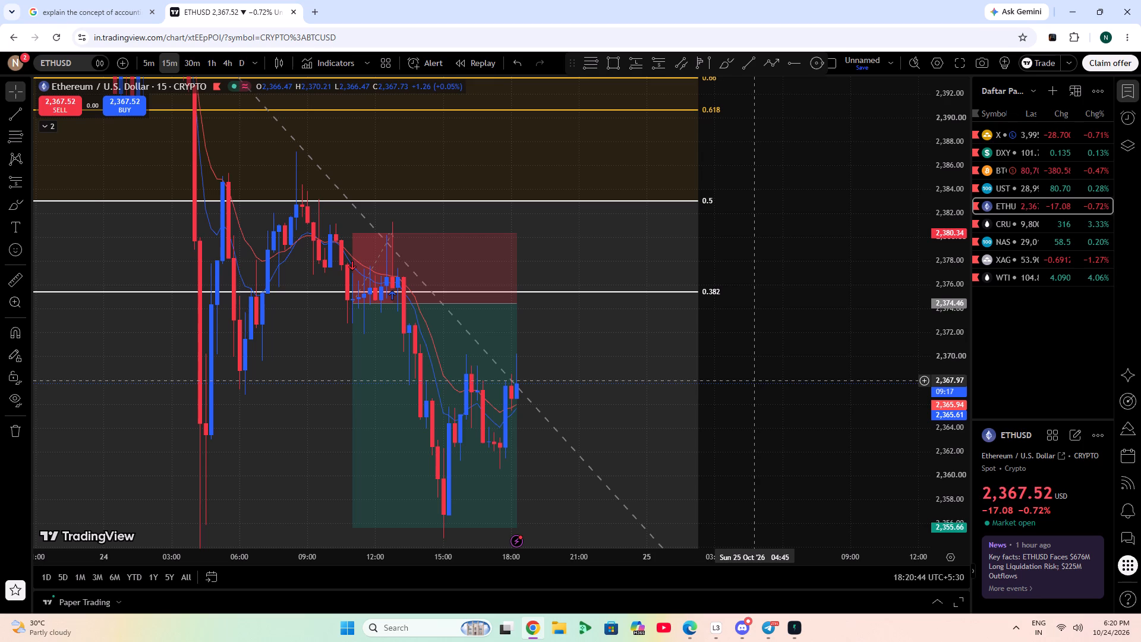
# Minimise all windows to show the desktop.
pyautogui.press('super+d')
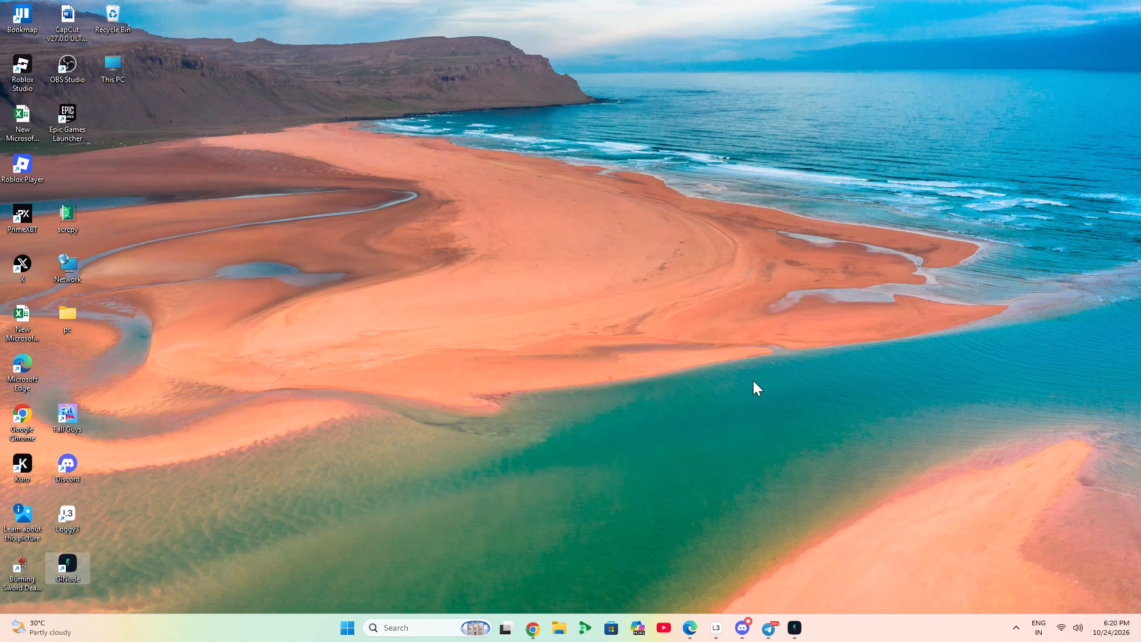
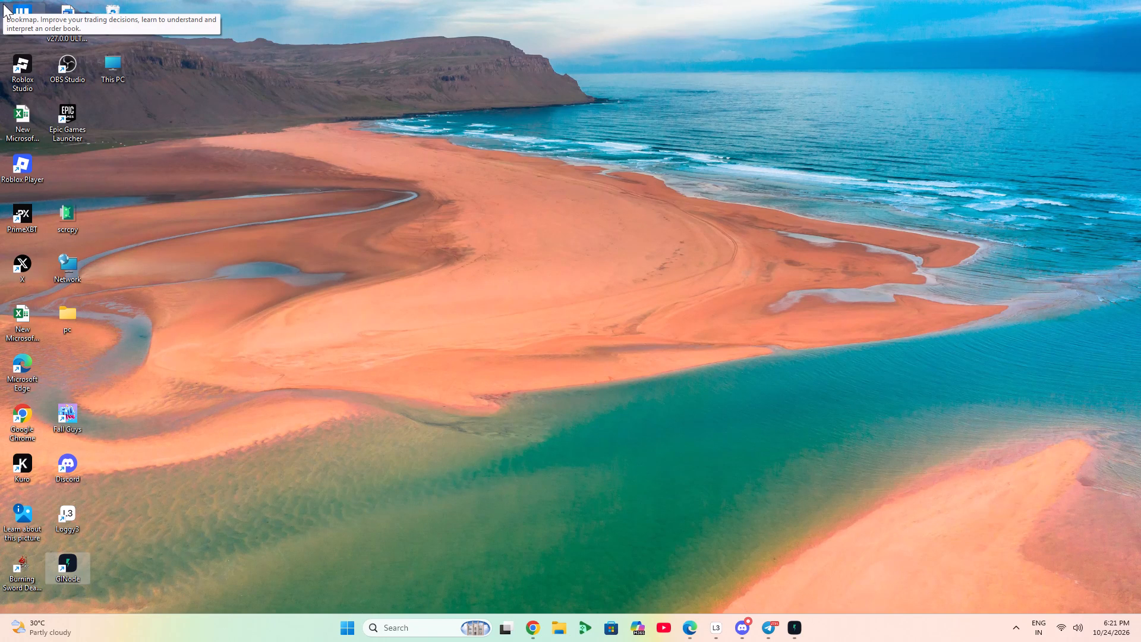
# Switch back to Chrome and move the ETHUSD short position drawing so that its entry sits at about 2,377.70.
pyautogui.click(716, 322)
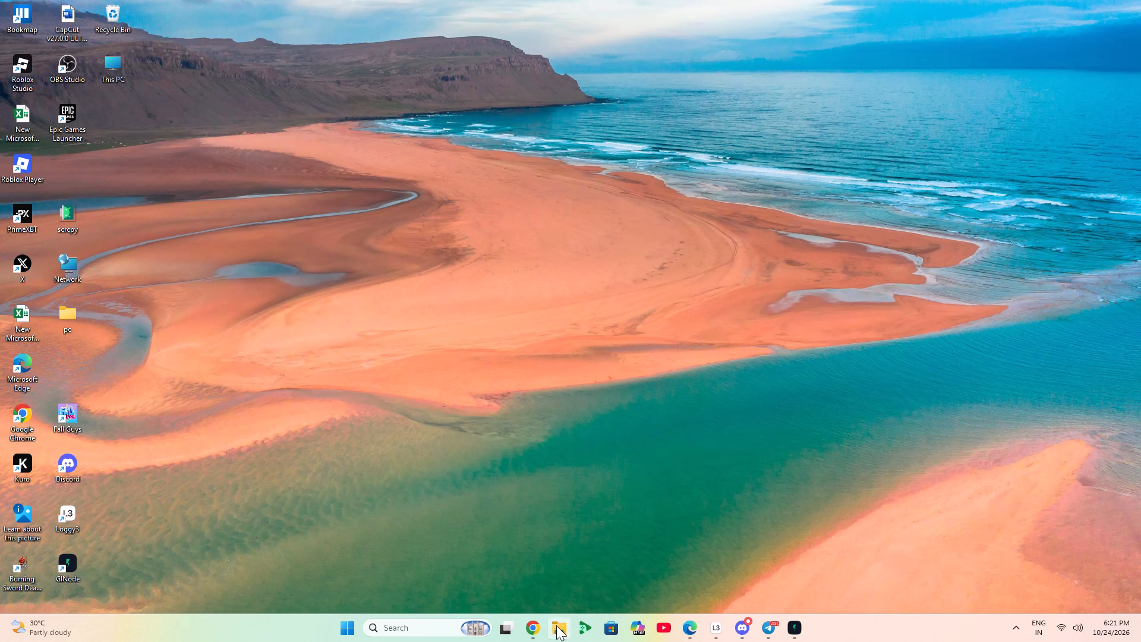
pyautogui.click(532, 628)
pyautogui.moveTo(752, 311); pyautogui.dragTo(773, 250)
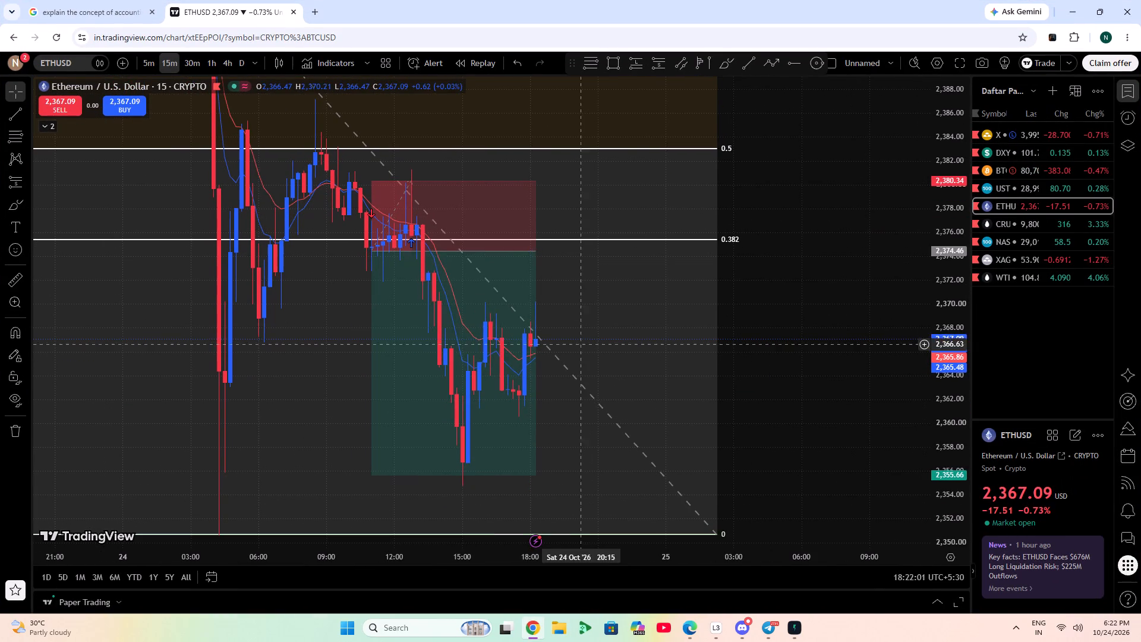
pyautogui.moveTo(488, 316); pyautogui.dragTo(501, 306)
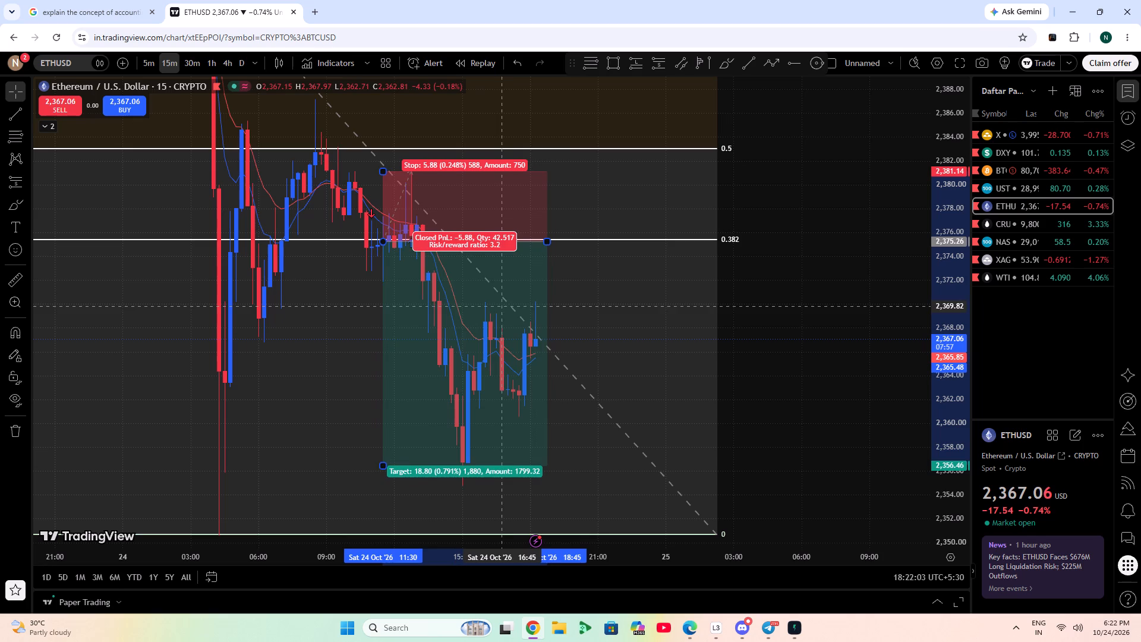
pyautogui.moveTo(501, 306); pyautogui.dragTo(487, 277)
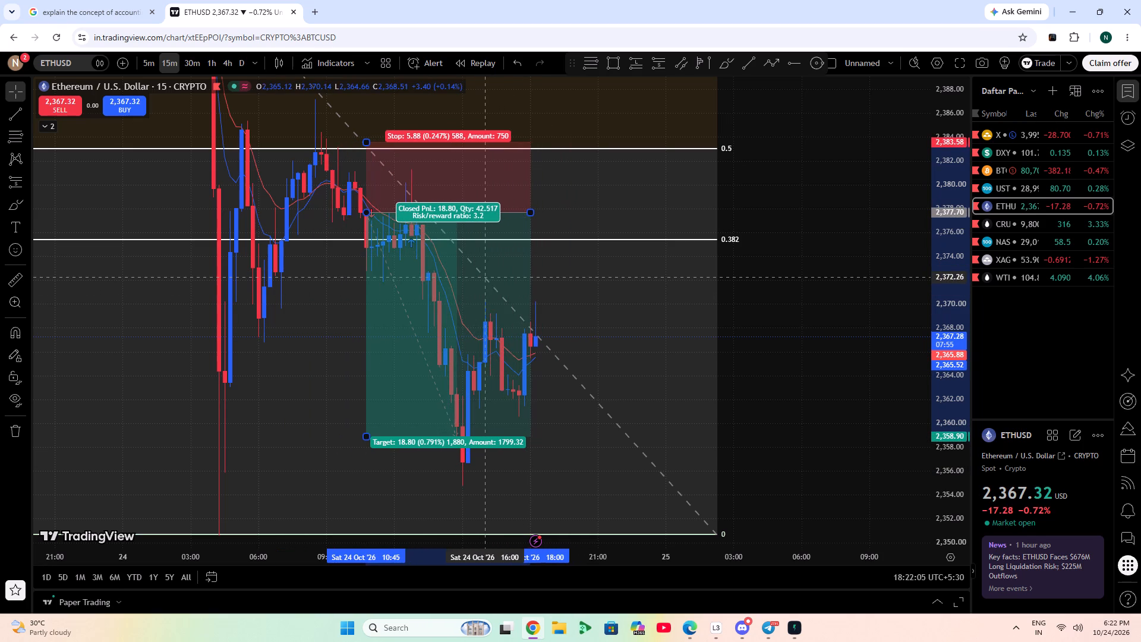
pyautogui.moveTo(487, 277); pyautogui.dragTo(486, 277)
pyautogui.click(846, 291)
pyautogui.moveTo(815, 316); pyautogui.dragTo(858, 282)
pyautogui.scroll(-5, 698, 271)
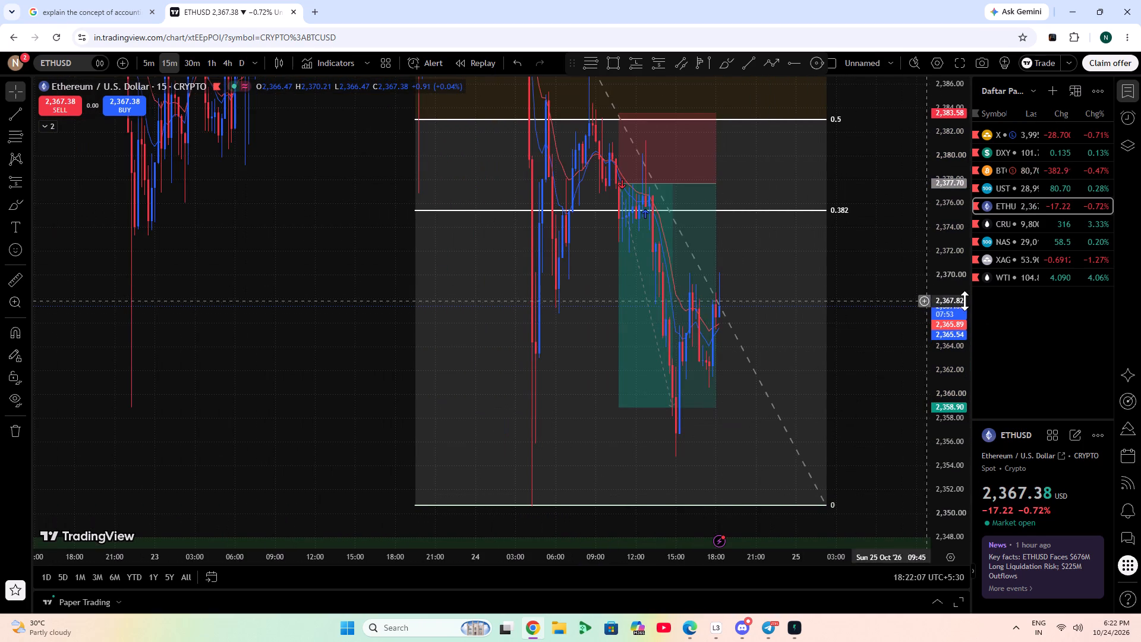
pyautogui.scroll(-4, 944, 282)
pyautogui.scroll(3, 877, 313)
pyautogui.moveTo(846, 297); pyautogui.dragTo(805, 369)
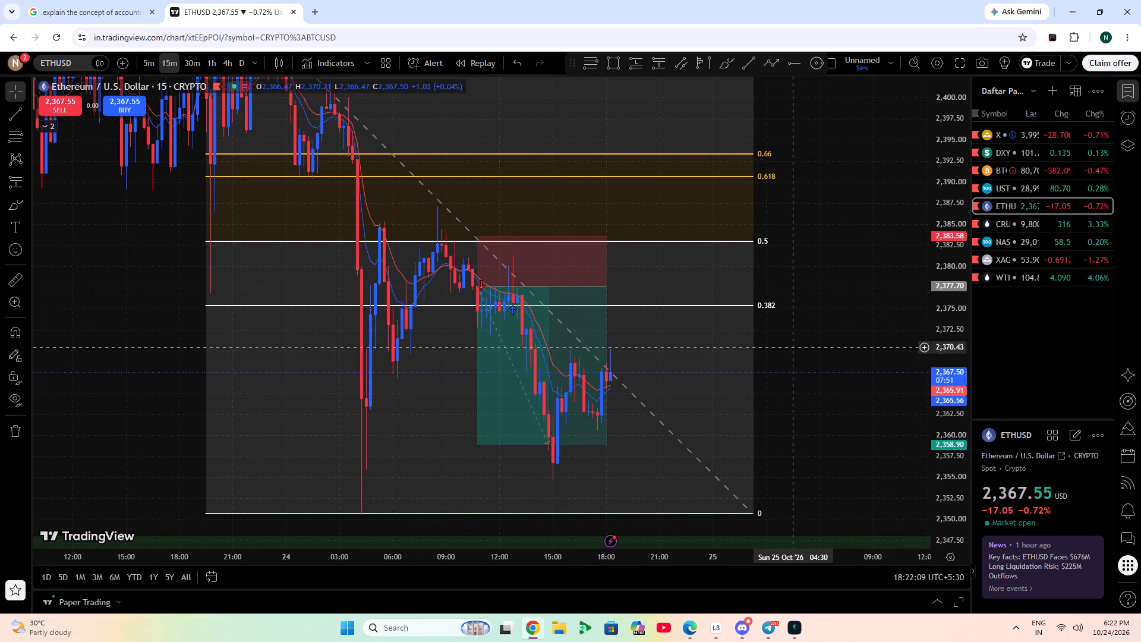
# Switch the chart to USTEC and open a 100-unit buy order ticket.
pyautogui.click(1006, 193)
pyautogui.scroll(-2, 800, 239)
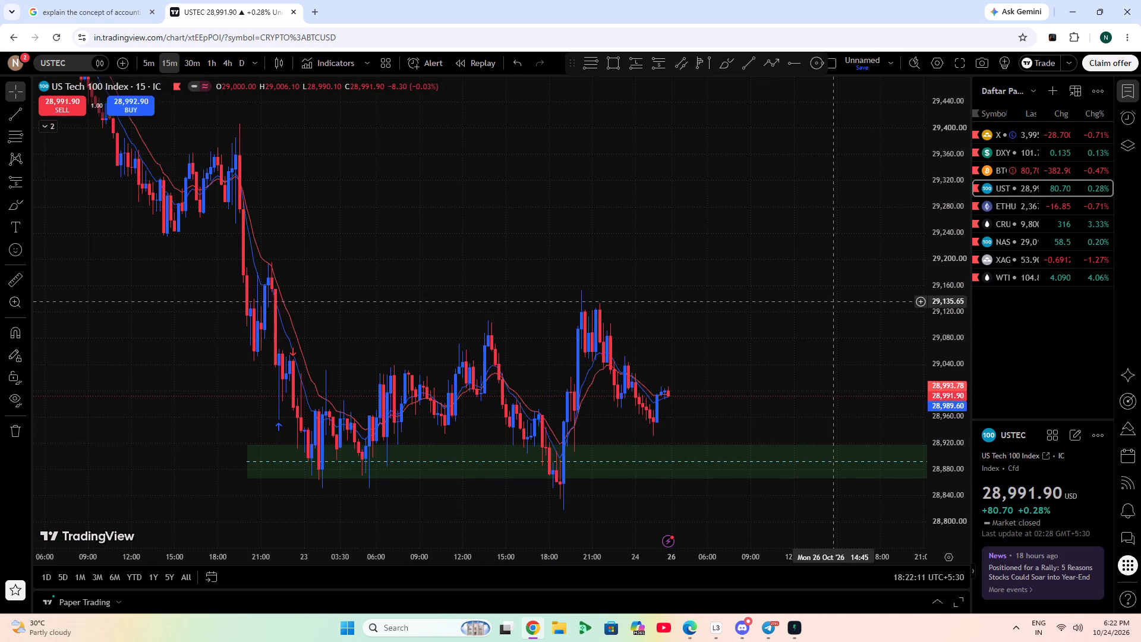
pyautogui.moveTo(816, 299); pyautogui.dragTo(756, 286)
pyautogui.scroll(2, 765, 317)
pyautogui.moveTo(753, 324); pyautogui.dragTo(747, 264)
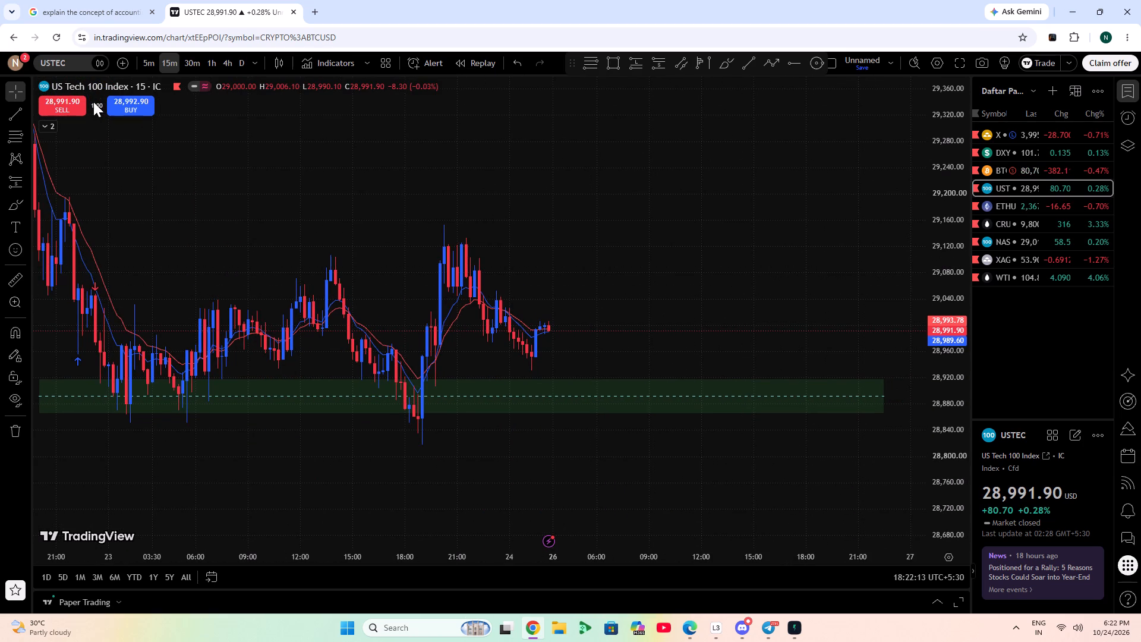
pyautogui.click(121, 95)
pyautogui.click(138, 110)
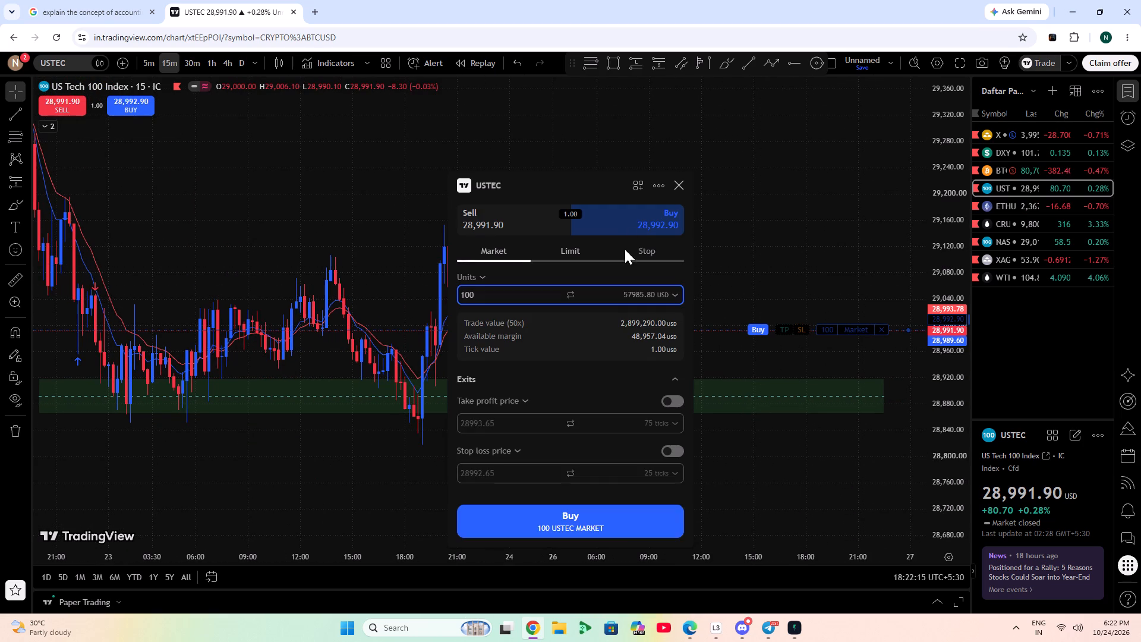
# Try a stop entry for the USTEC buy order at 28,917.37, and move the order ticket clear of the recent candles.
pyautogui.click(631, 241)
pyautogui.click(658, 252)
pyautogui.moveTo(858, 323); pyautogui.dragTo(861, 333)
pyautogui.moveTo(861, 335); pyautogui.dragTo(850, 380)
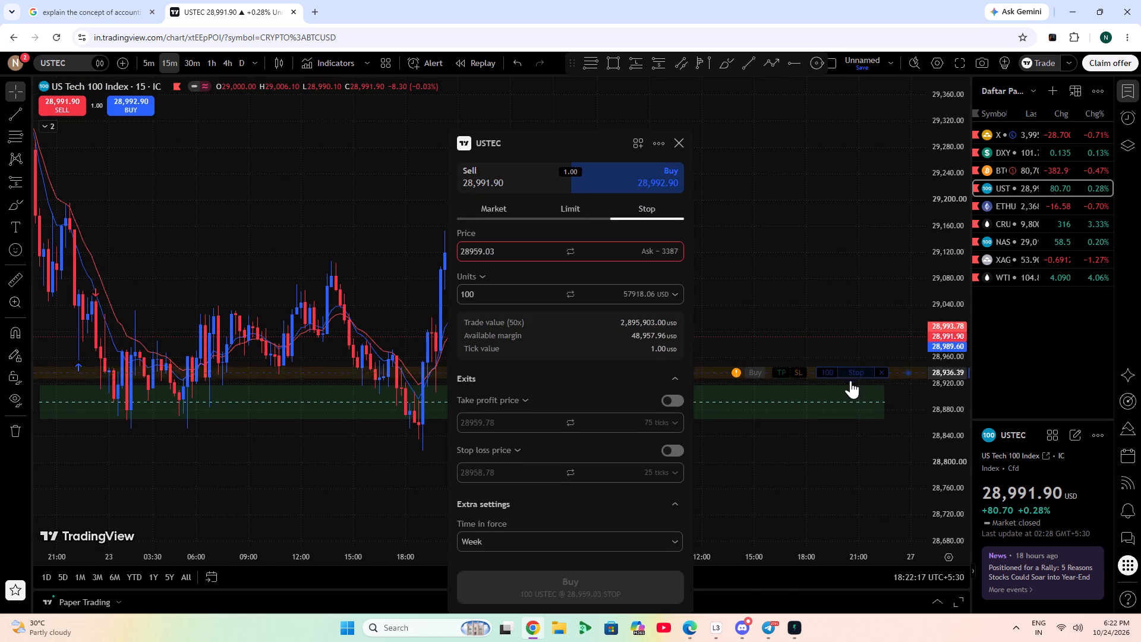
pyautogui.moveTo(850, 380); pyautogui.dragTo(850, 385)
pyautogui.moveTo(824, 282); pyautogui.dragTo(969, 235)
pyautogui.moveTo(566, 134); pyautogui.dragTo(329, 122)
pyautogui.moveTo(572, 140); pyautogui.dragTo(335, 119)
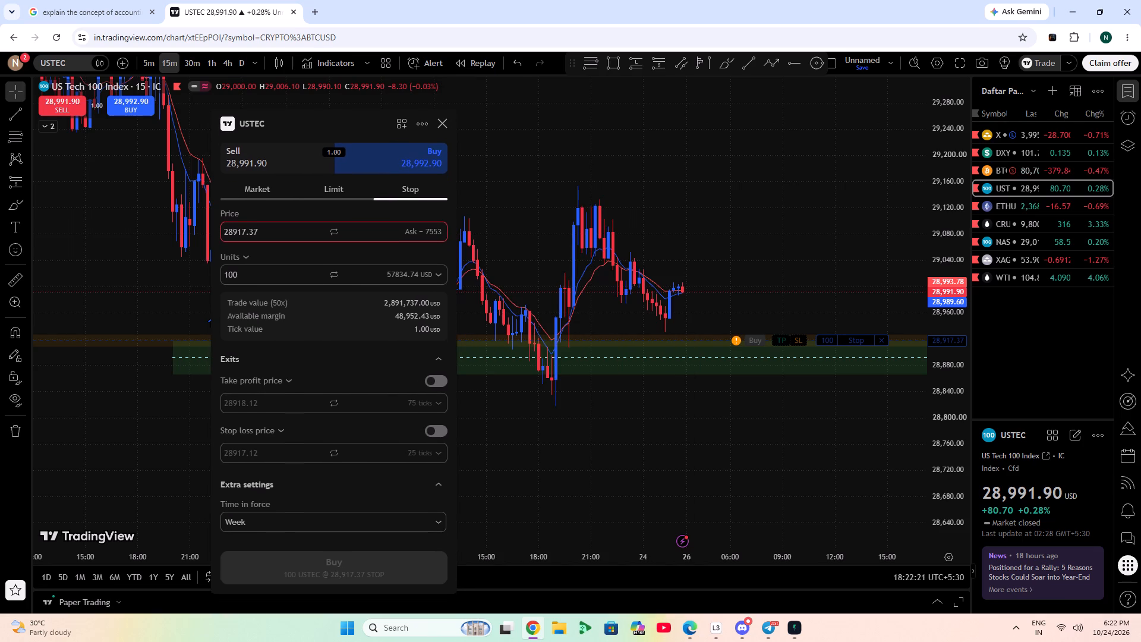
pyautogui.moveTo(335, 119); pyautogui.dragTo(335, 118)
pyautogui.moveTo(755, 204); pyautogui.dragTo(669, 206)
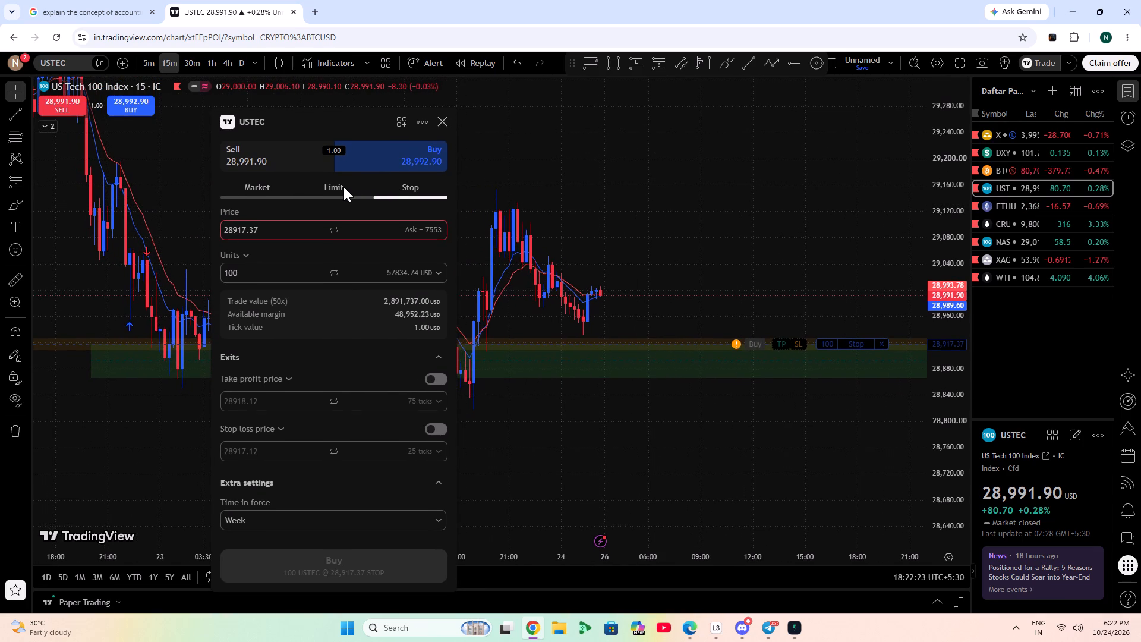
# Change the USTEC buy order to a limit at 28,892.00, inside the green demand zone, and place it for 100 units.
pyautogui.click(343, 186)
pyautogui.moveTo(836, 343); pyautogui.dragTo(845, 347)
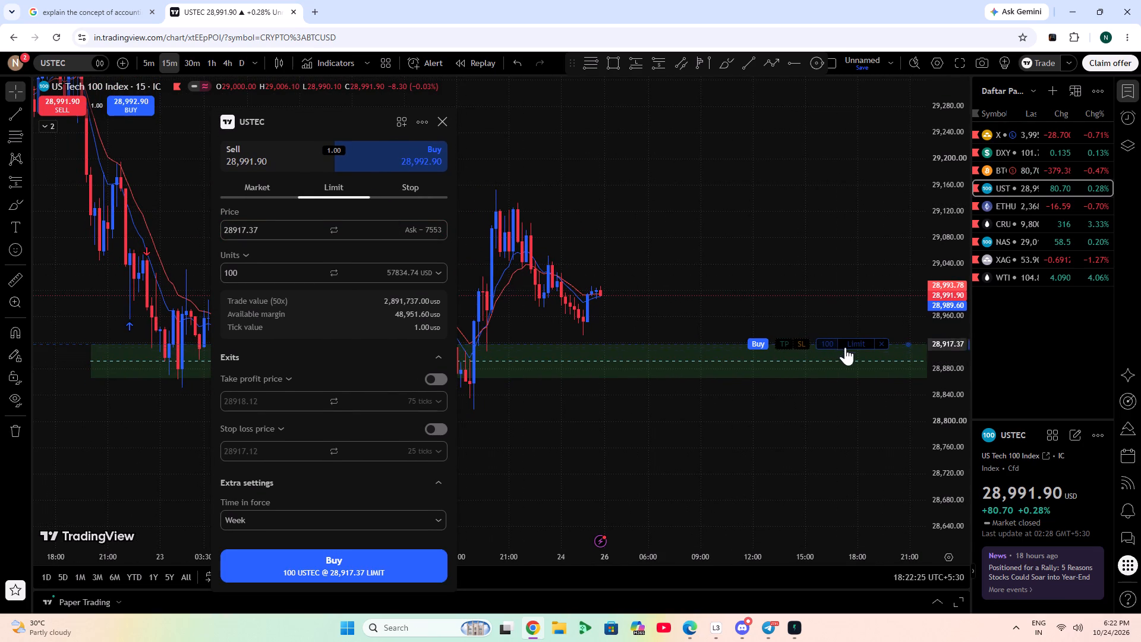
pyautogui.moveTo(845, 347); pyautogui.dragTo(836, 362)
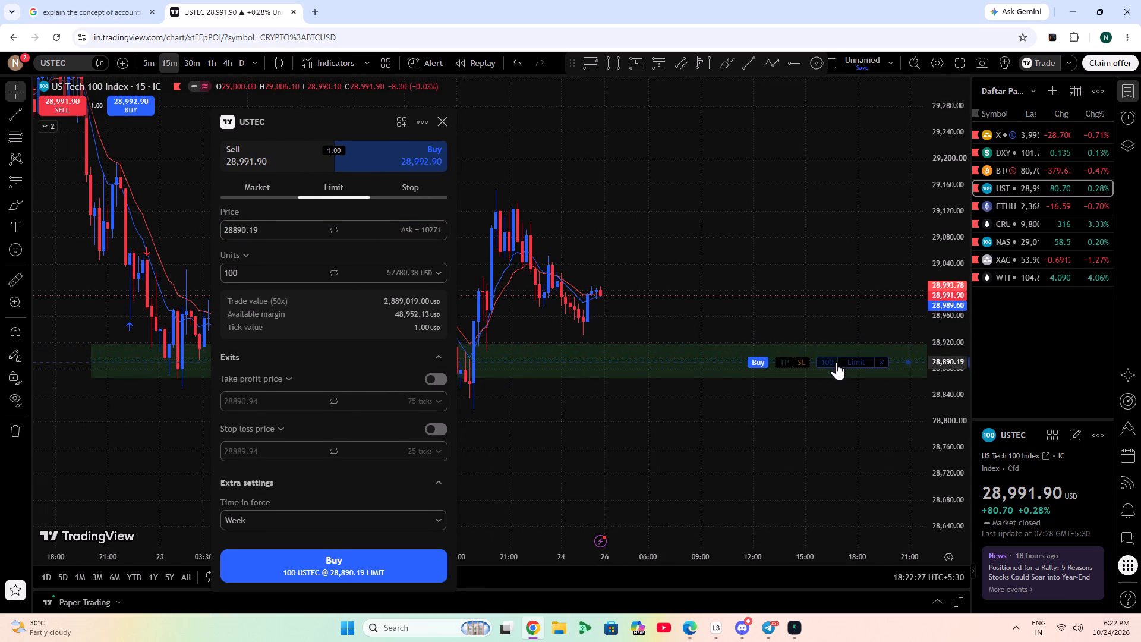
pyautogui.moveTo(836, 362); pyautogui.dragTo(834, 361)
pyautogui.scroll(-6, 686, 0)
pyautogui.moveTo(663, 248); pyautogui.dragTo(953, 229)
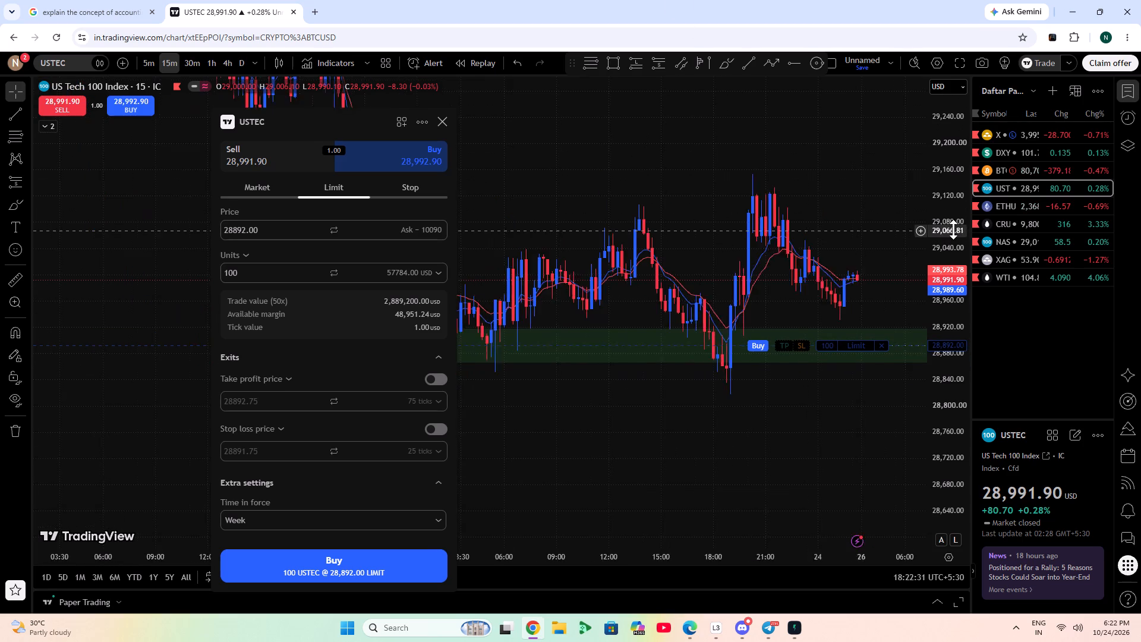
pyautogui.moveTo(953, 229); pyautogui.dragTo(1017, 230)
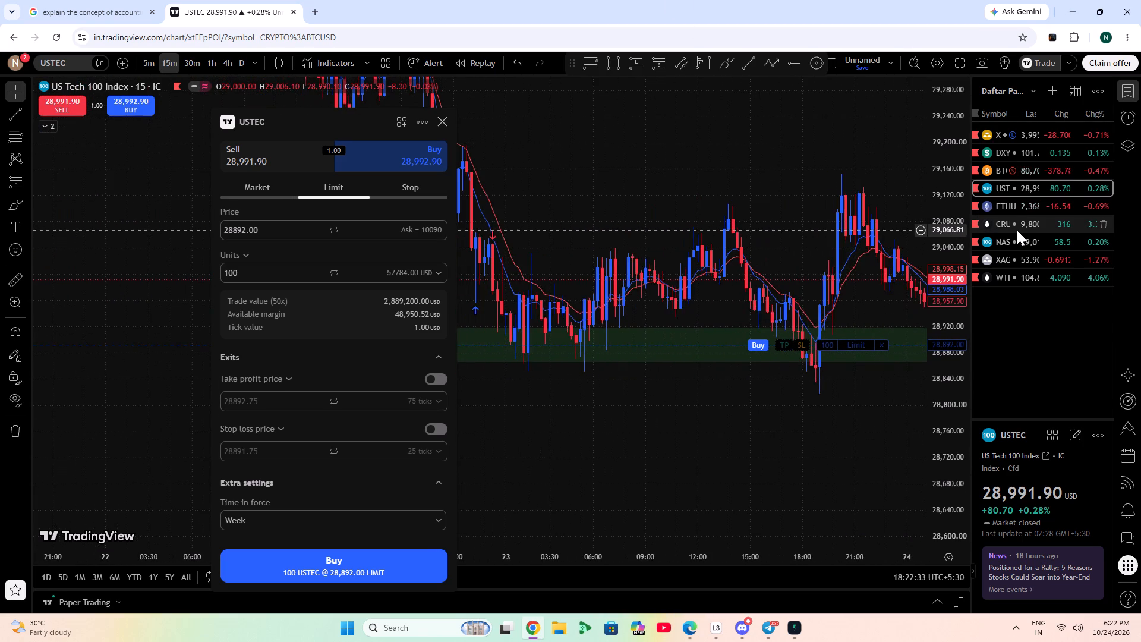
pyautogui.moveTo(1017, 230); pyautogui.dragTo(778, 213)
pyautogui.scroll(-5, 798, 0)
pyautogui.moveTo(820, 408); pyautogui.dragTo(770, 400)
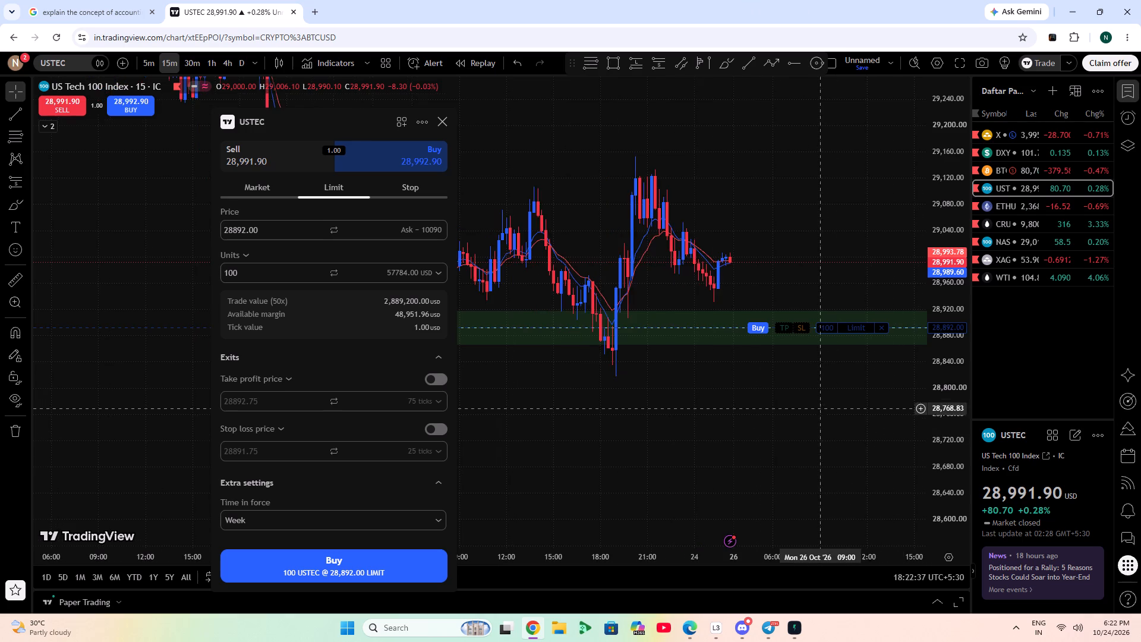
pyautogui.moveTo(770, 400); pyautogui.dragTo(683, 414)
pyautogui.click(383, 593)
pyautogui.click(385, 570)
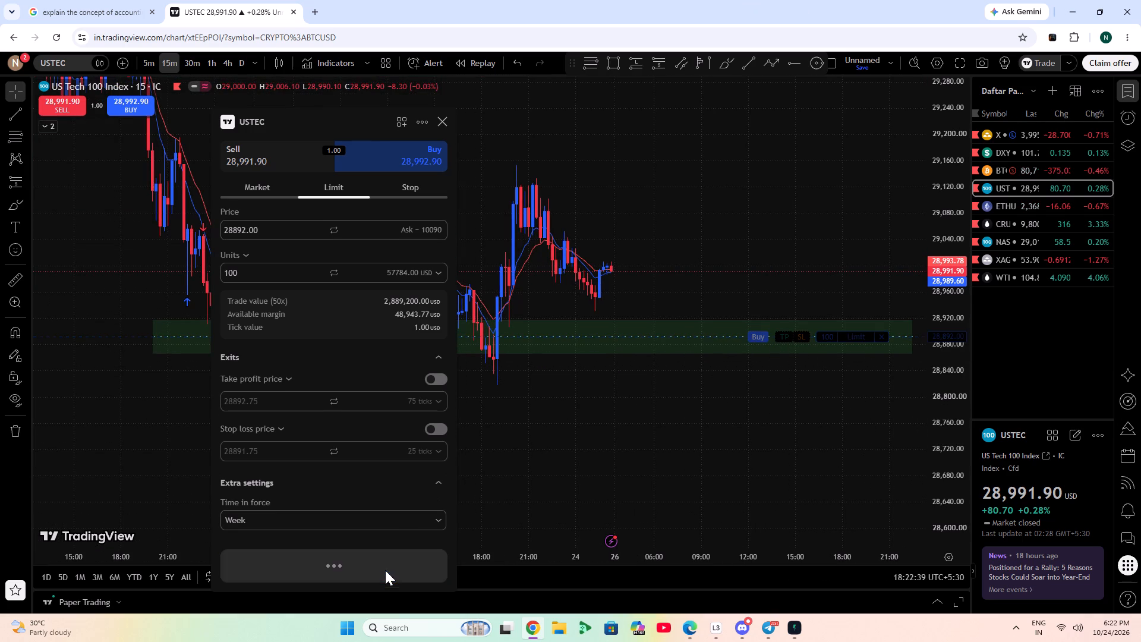
pyautogui.moveTo(740, 457); pyautogui.dragTo(691, 467)
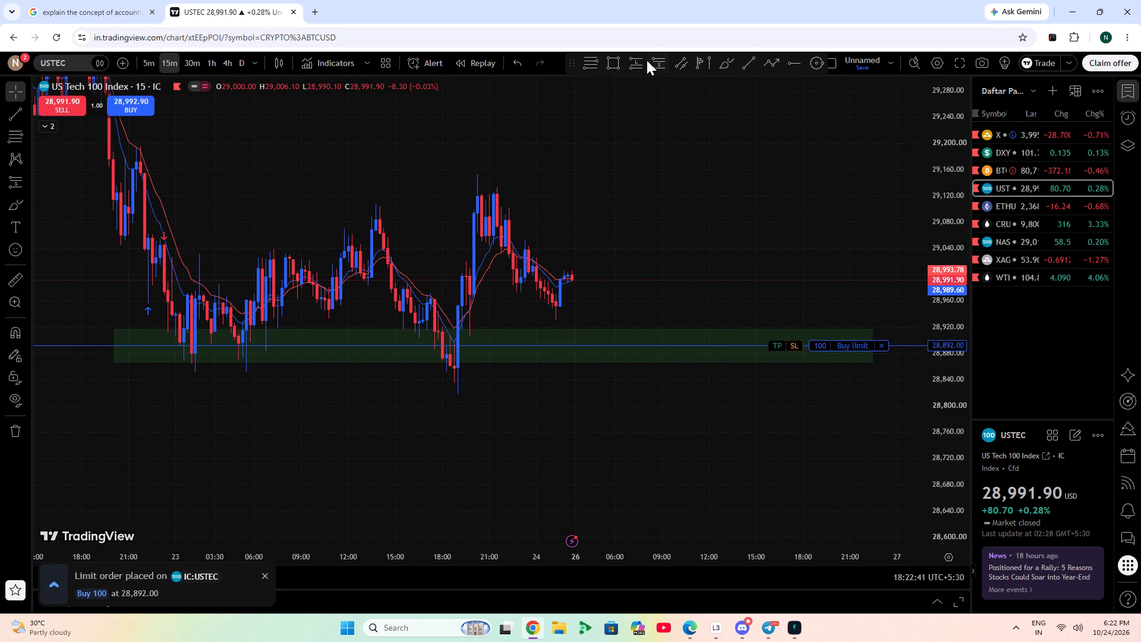
pyautogui.click(647, 60)
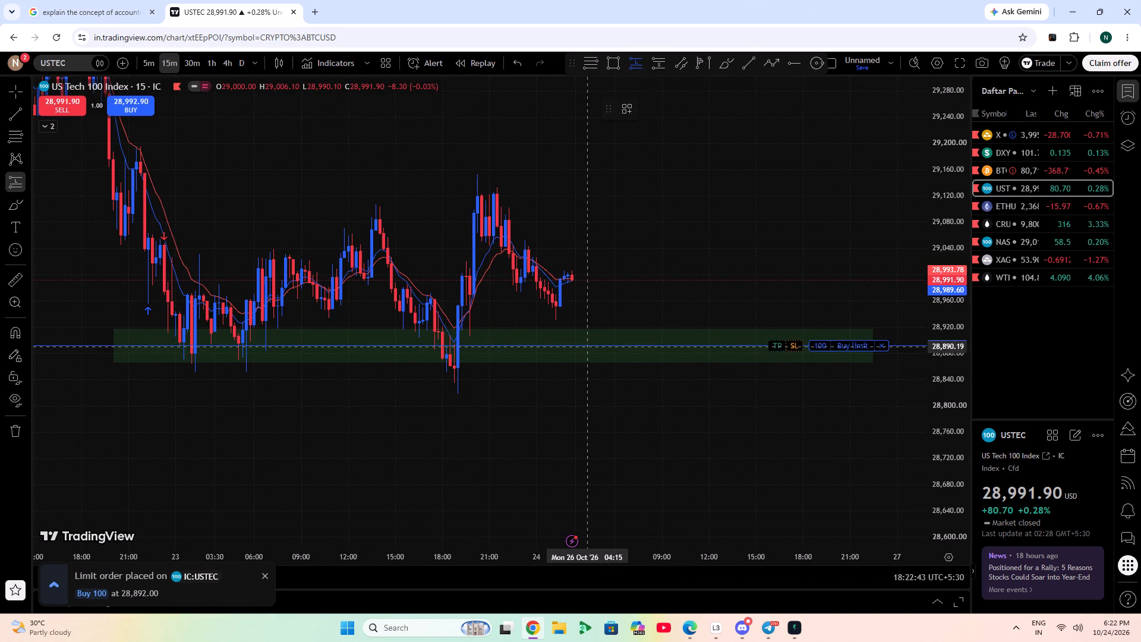
pyautogui.click(585, 345)
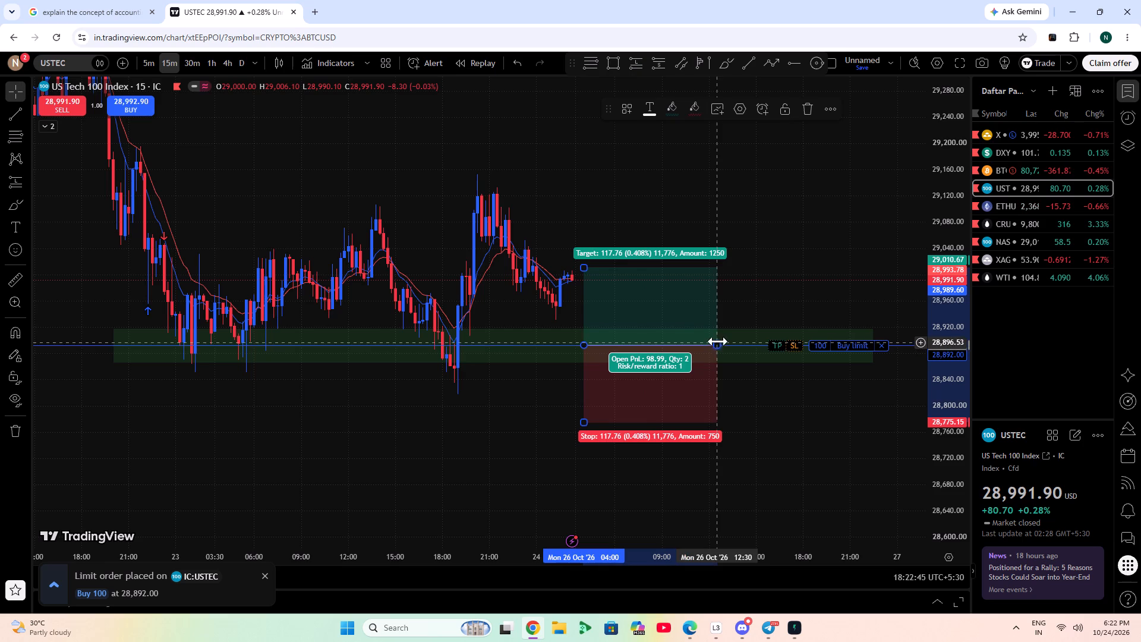
pyautogui.click(719, 346)
pyautogui.moveTo(714, 344); pyautogui.dragTo(748, 352)
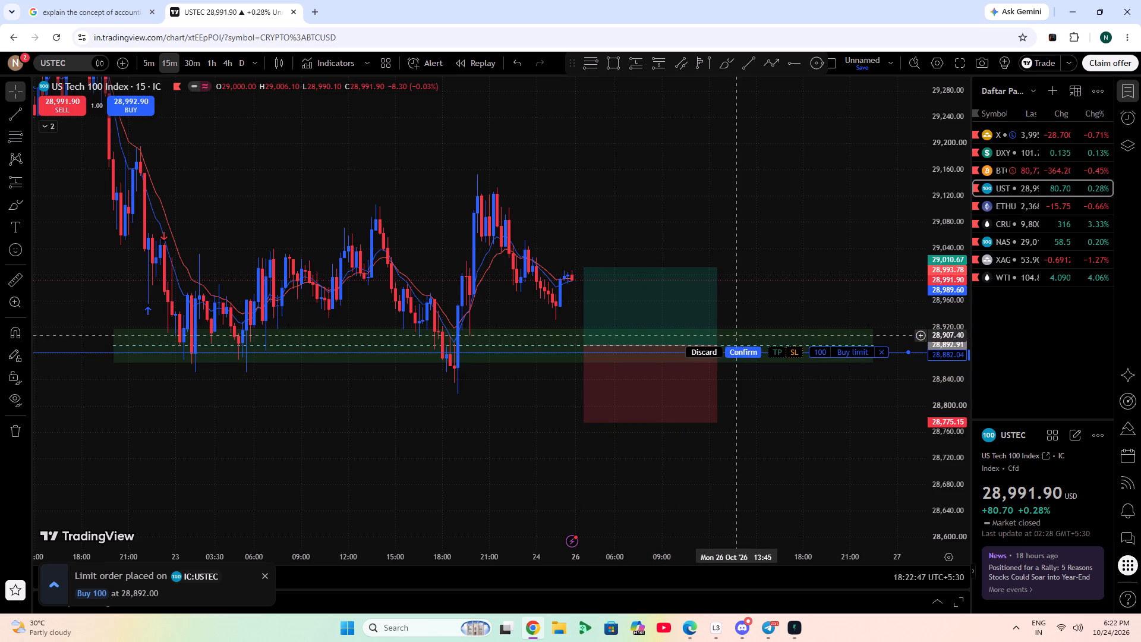
pyautogui.moveTo(716, 344); pyautogui.dragTo(776, 355)
pyautogui.click(709, 350)
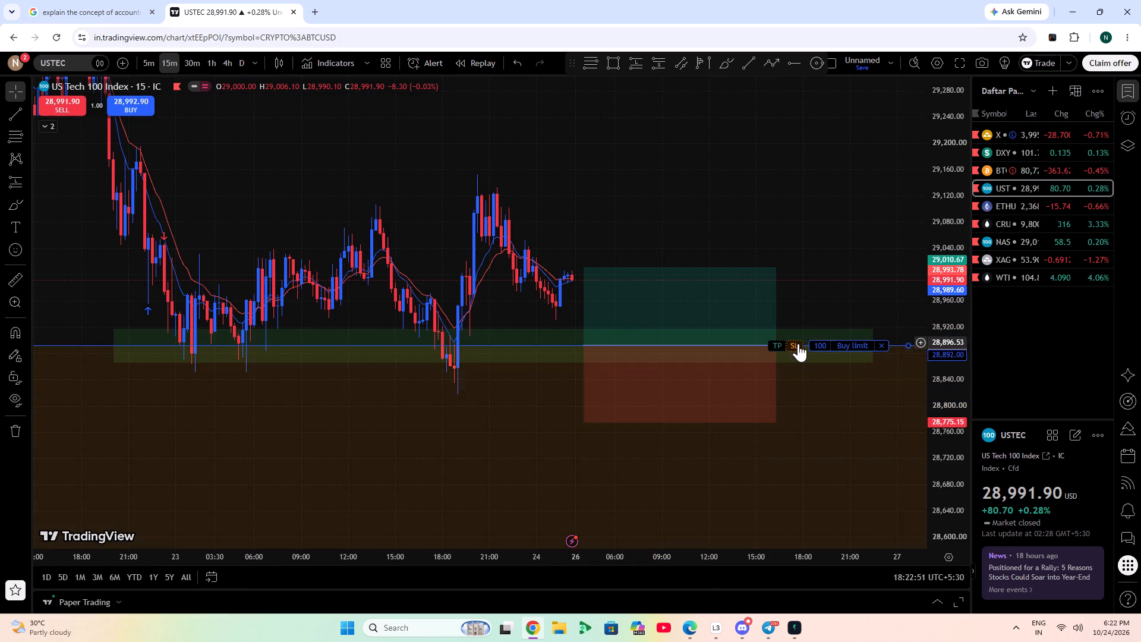
# Add a stop loss to the USTEC buy limit order at about 28,800.53.
pyautogui.moveTo(798, 345); pyautogui.dragTo(791, 405)
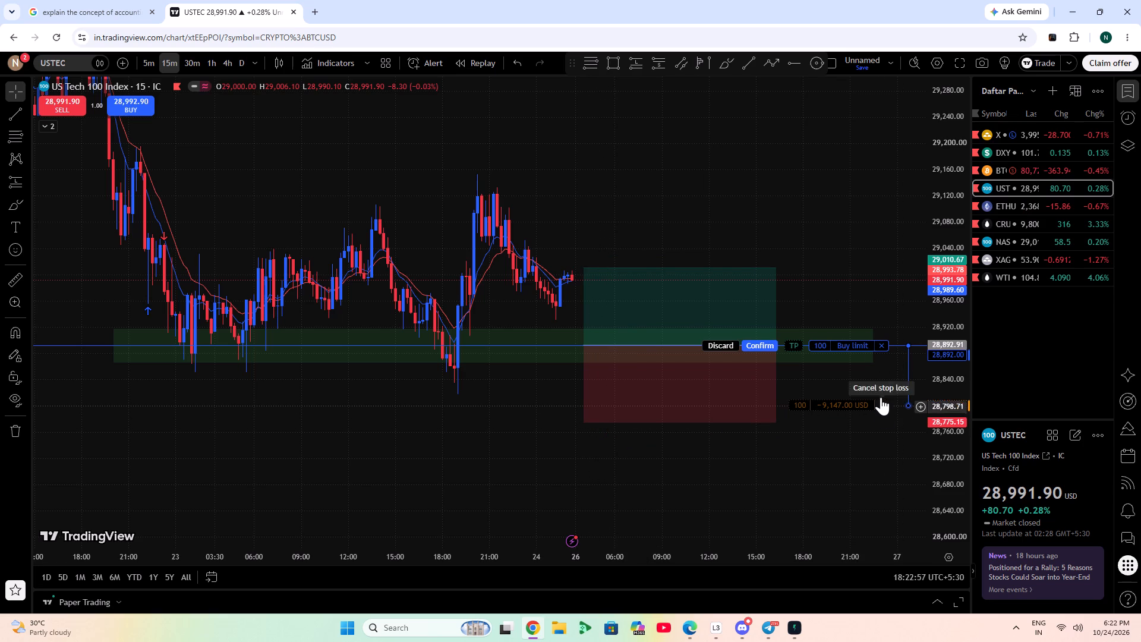
# Adjust the long position drawing's stop to about 28,832.13 and its target to about 29,014.07.
pyautogui.click(687, 367)
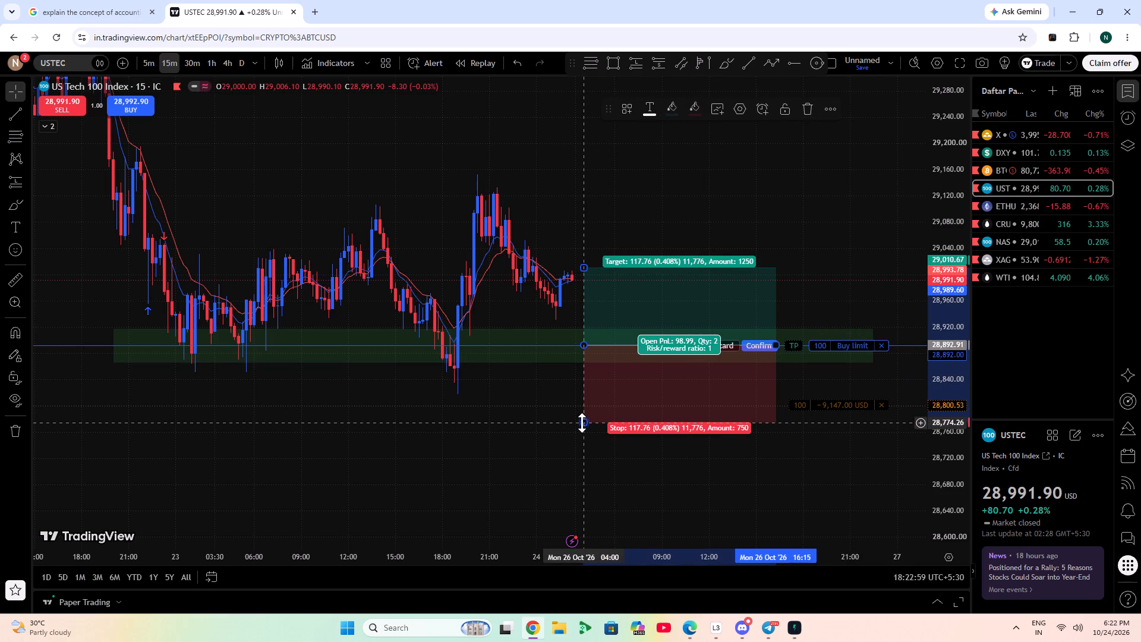
pyautogui.moveTo(580, 424); pyautogui.dragTo(589, 380)
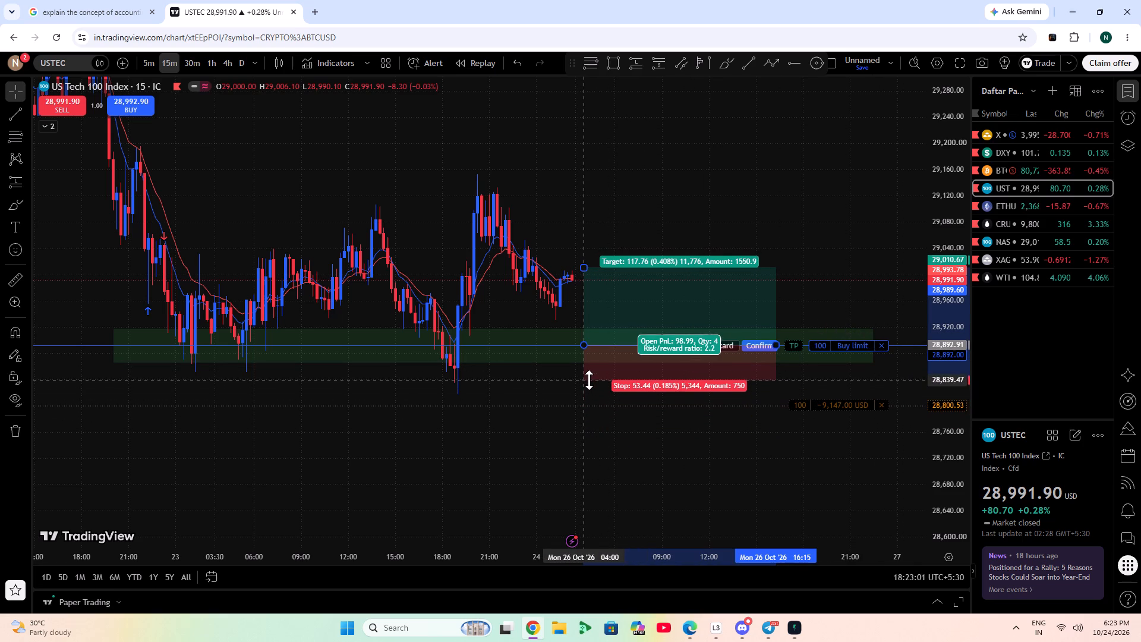
pyautogui.moveTo(589, 380); pyautogui.dragTo(587, 377)
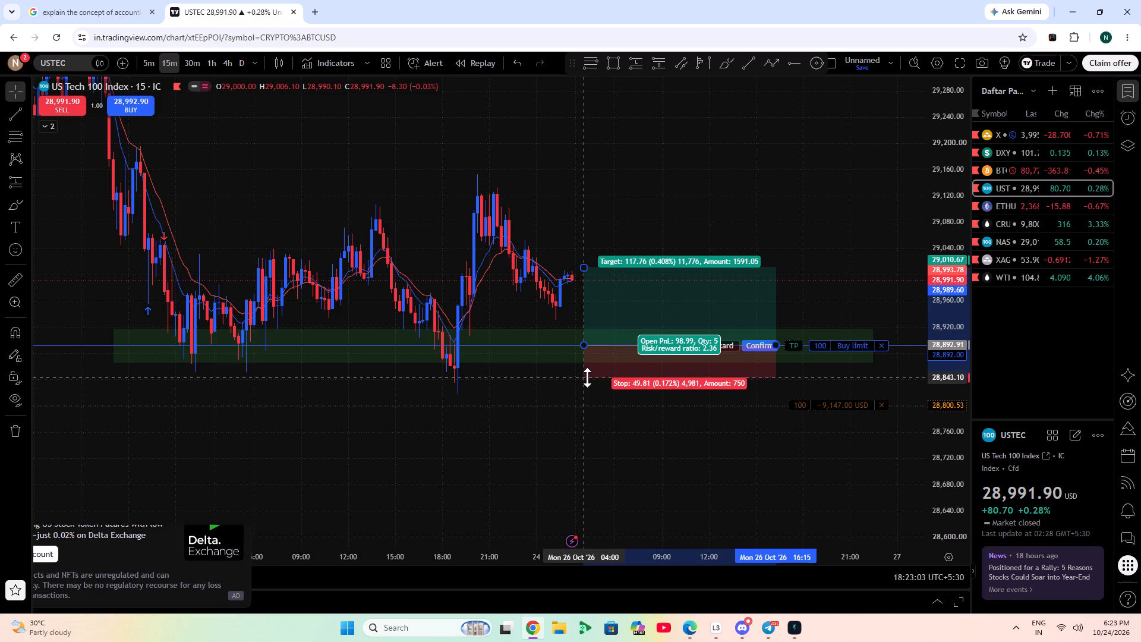
pyautogui.moveTo(587, 377); pyautogui.dragTo(588, 379)
pyautogui.scroll(5, 940, 450)
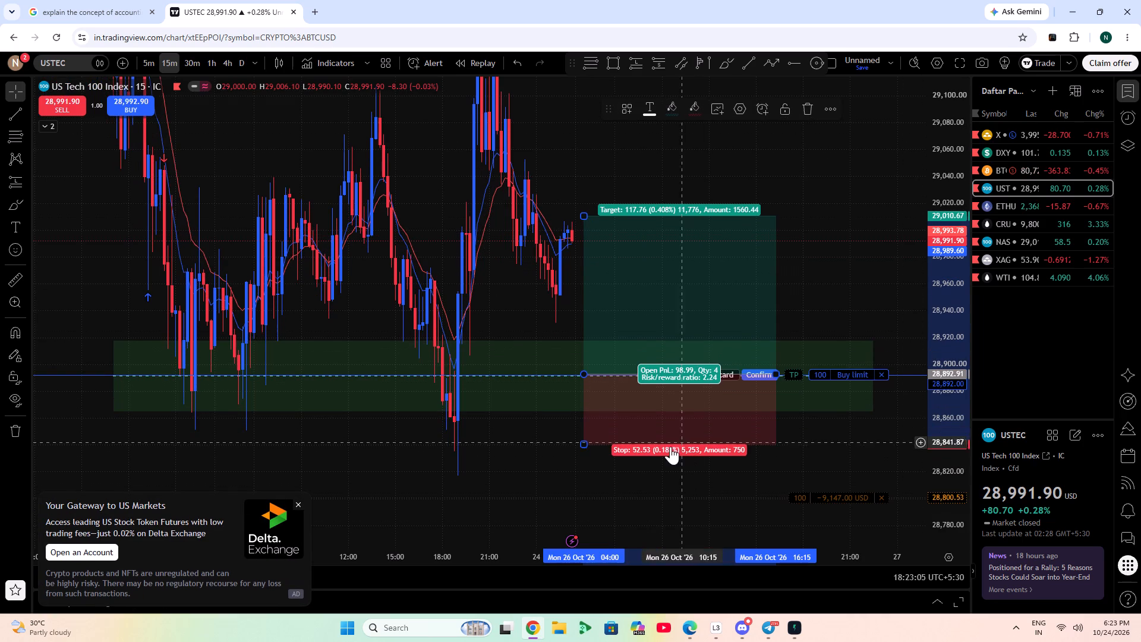
pyautogui.moveTo(582, 444); pyautogui.dragTo(583, 454)
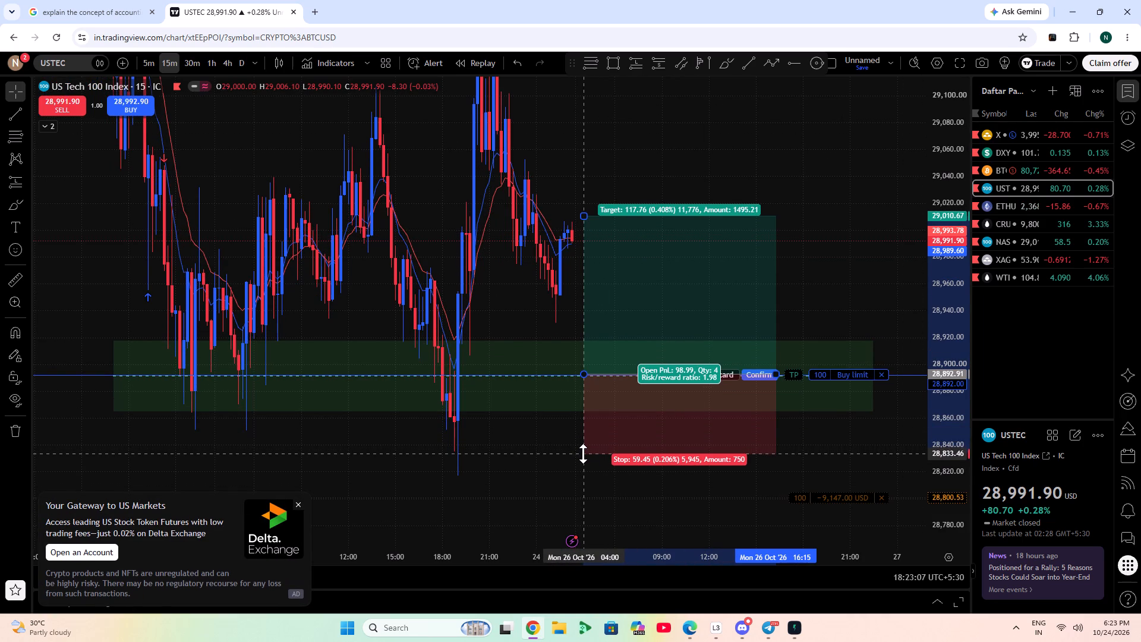
pyautogui.moveTo(583, 454); pyautogui.dragTo(583, 455)
pyautogui.moveTo(584, 217); pyautogui.dragTo(583, 215)
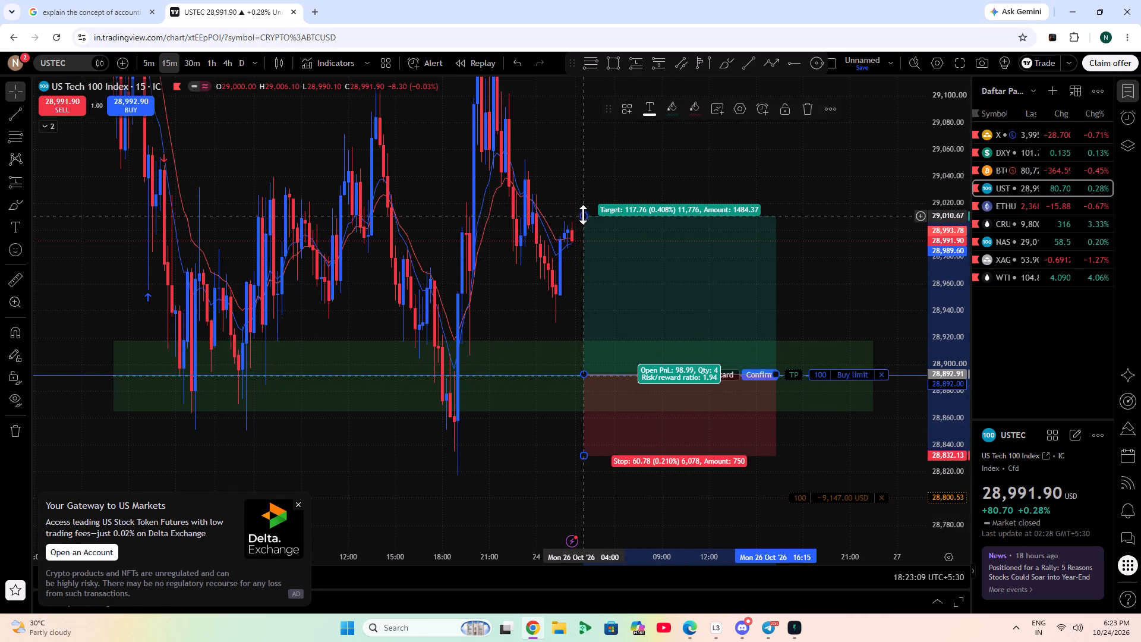
pyautogui.moveTo(583, 215); pyautogui.dragTo(580, 212)
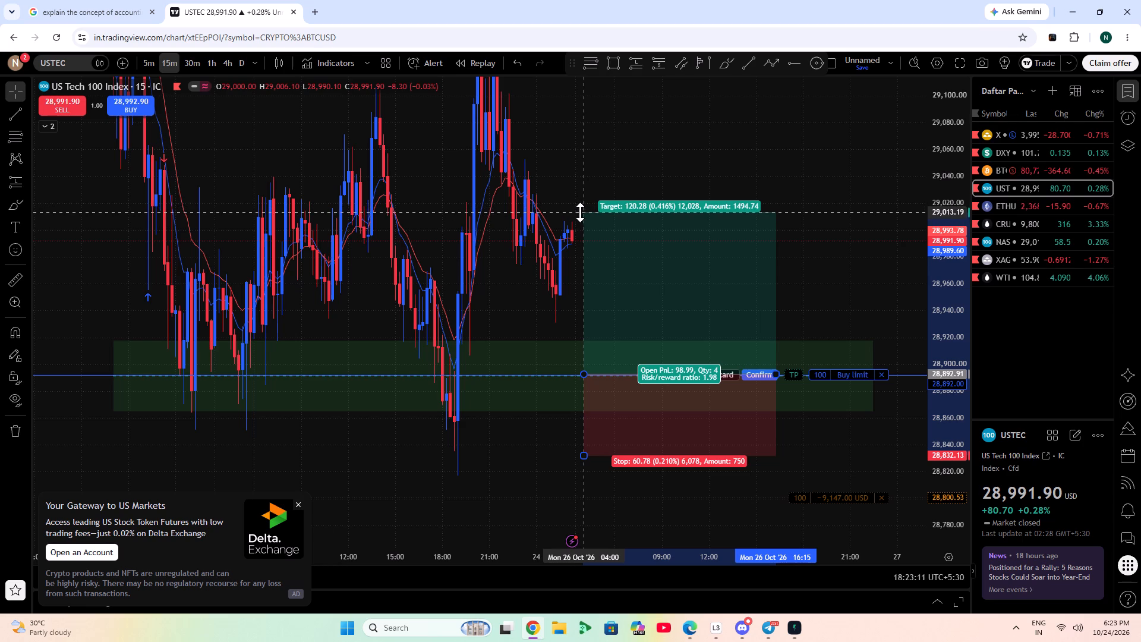
pyautogui.moveTo(580, 212); pyautogui.dragTo(581, 211)
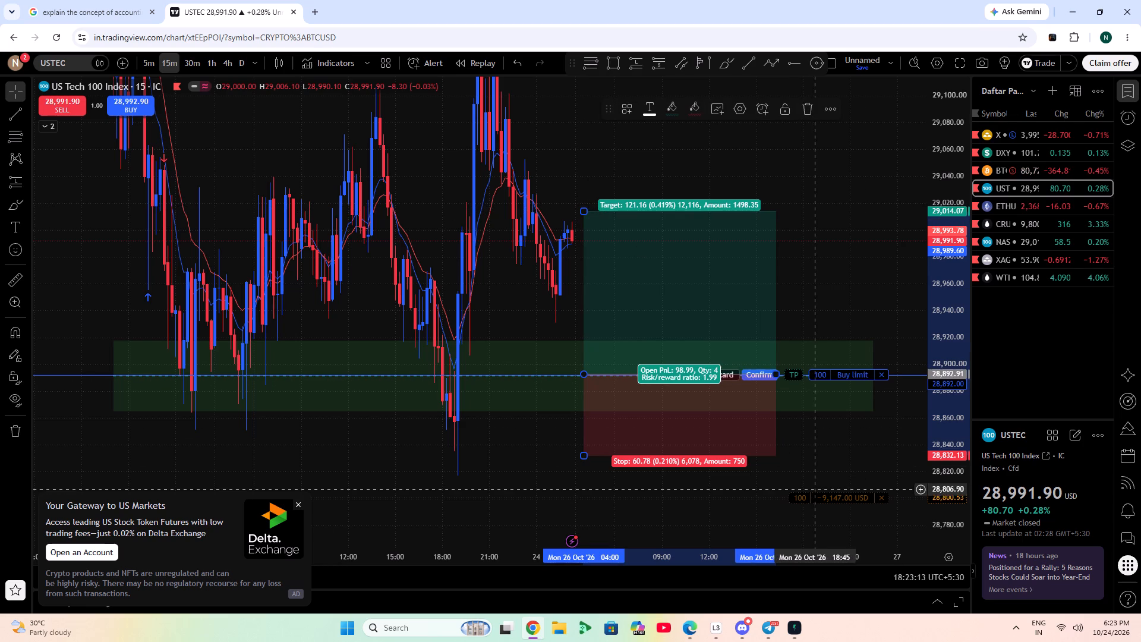
# Move the buy limit order's stop loss to 28,832.13, add a take profit at 29,014.07, and confirm the changes.
pyautogui.moveTo(822, 499); pyautogui.dragTo(820, 455)
pyautogui.moveTo(798, 379); pyautogui.dragTo(792, 215)
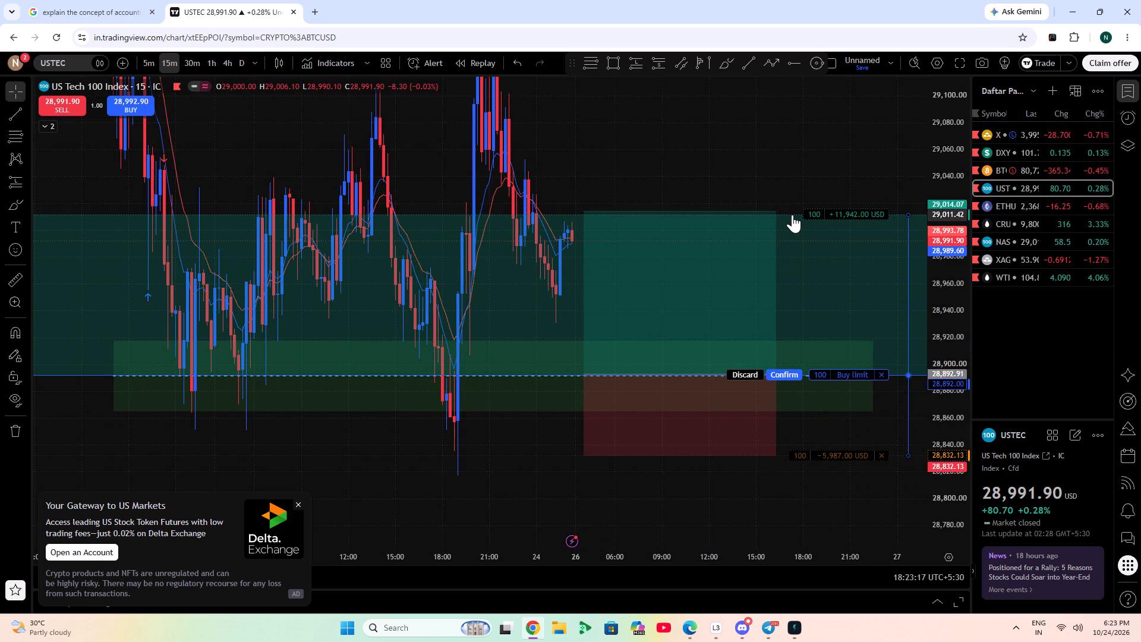
pyautogui.moveTo(792, 215); pyautogui.dragTo(789, 211)
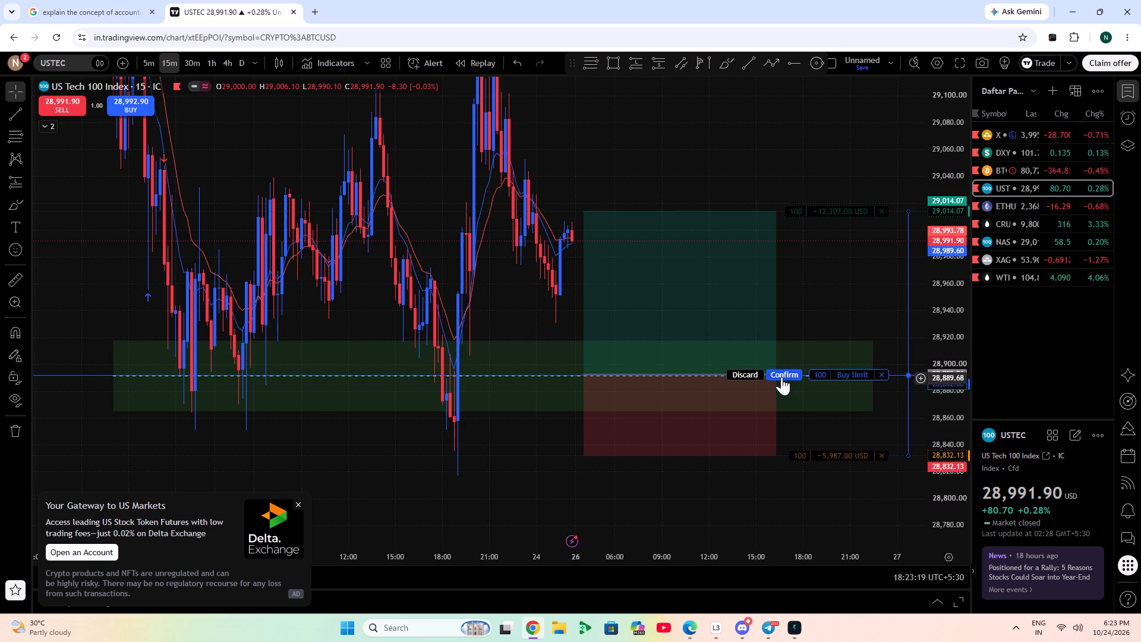
pyautogui.click(781, 377)
pyautogui.scroll(-4, 894, 367)
pyautogui.doubleClick(938, 387)
pyautogui.scroll(6, 841, 407)
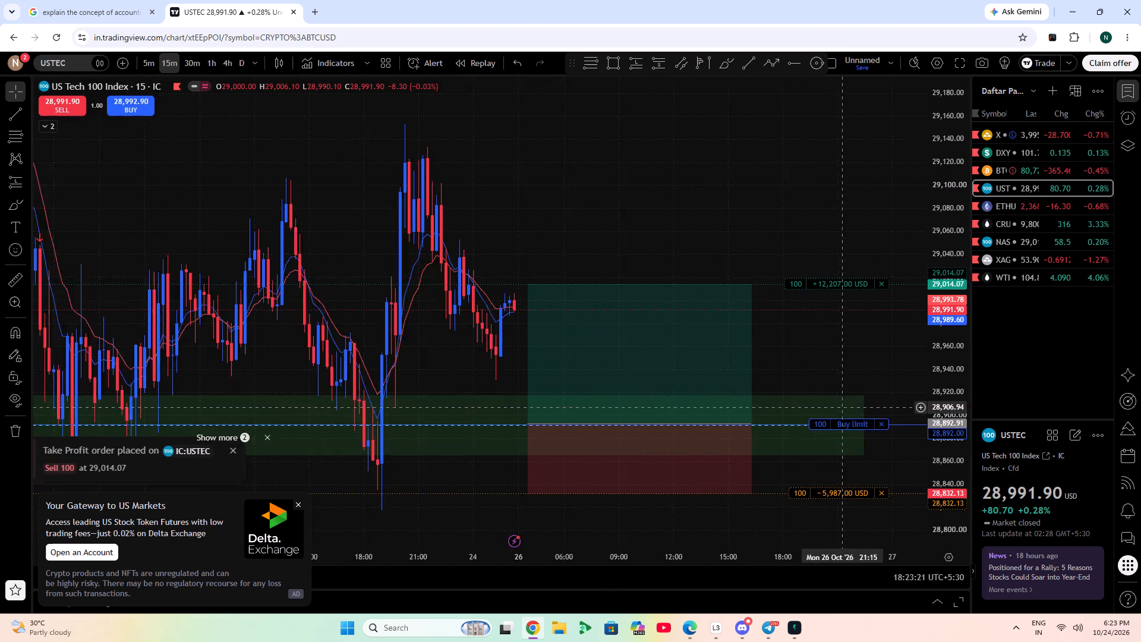
# Draw a Fibonacci retracement from the 23 Oct swing low at about 28,816 up to the following swing high, ending on 26 Oct.
pyautogui.scroll(1, 841, 407)
pyautogui.moveTo(818, 363); pyautogui.dragTo(706, 307)
pyautogui.click(268, 427)
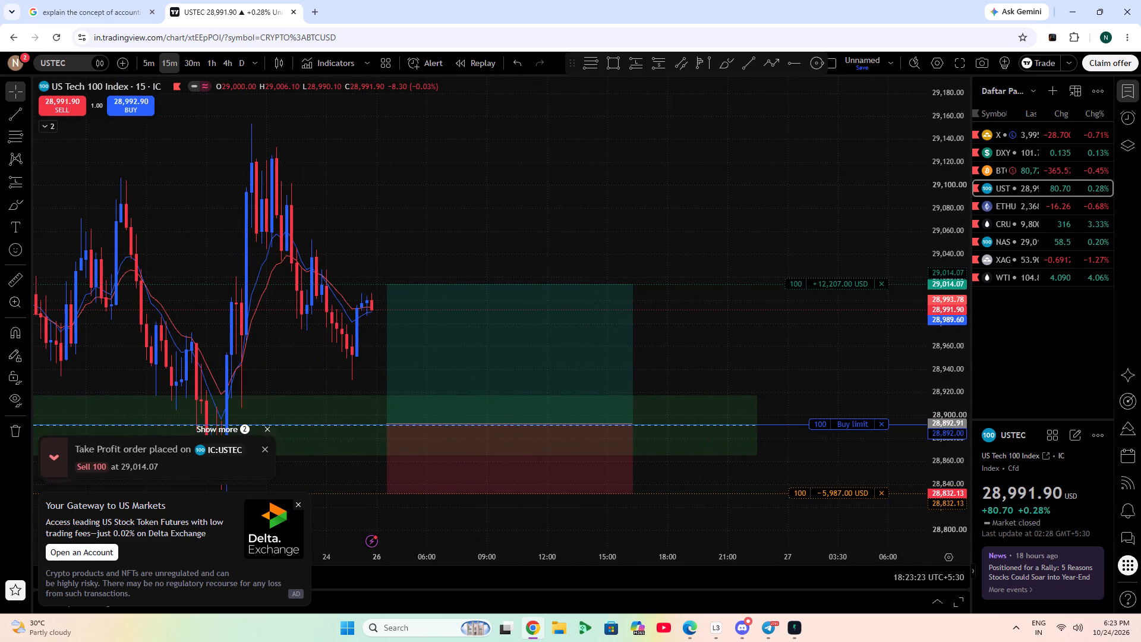
pyautogui.moveTo(437, 228); pyautogui.dragTo(585, 229)
pyautogui.click(591, 58)
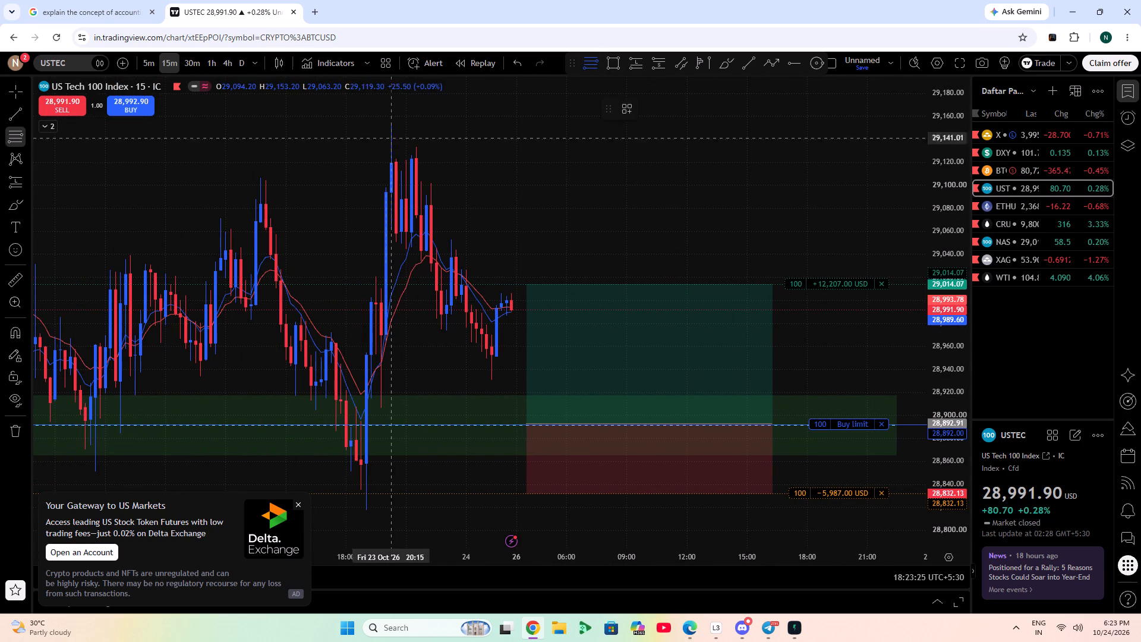
pyautogui.click(365, 512)
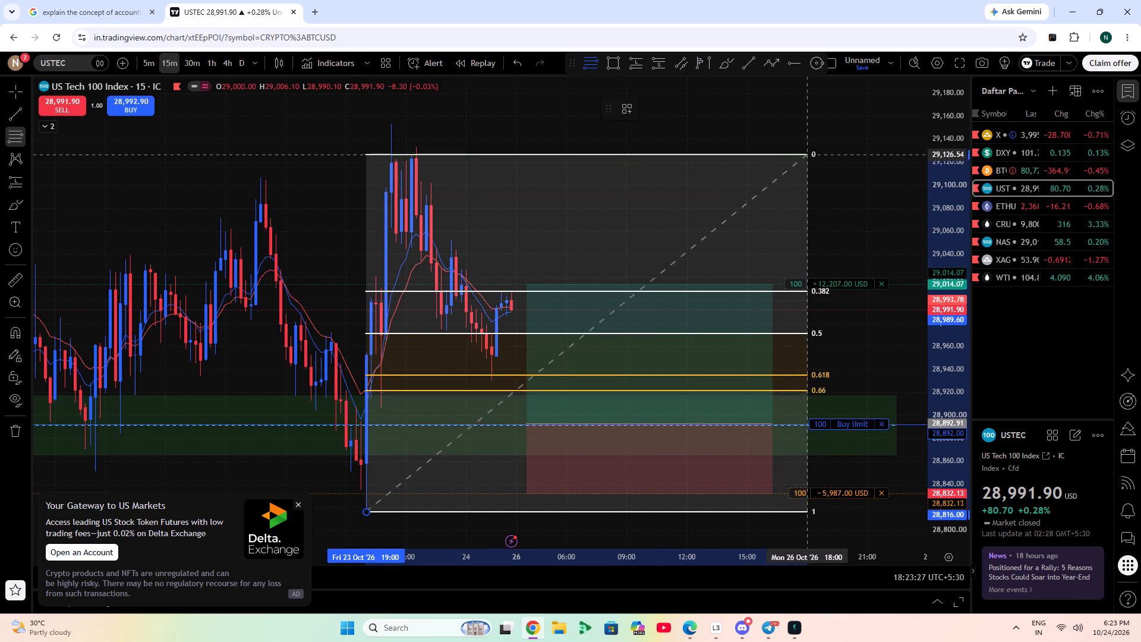
pyautogui.click(817, 125)
pyautogui.click(307, 194)
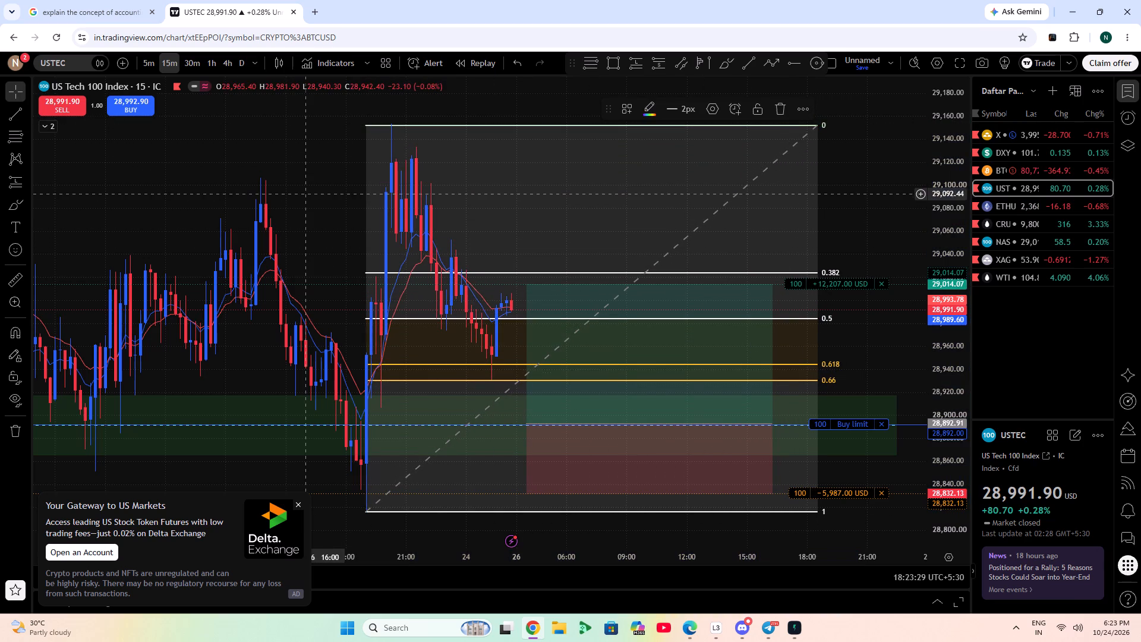
# Examine the retracement levels against the support zone, the long position drawing and the preceding USTEC price action.
pyautogui.moveTo(307, 180); pyautogui.dragTo(209, 220)
pyautogui.scroll(-3, 627, 4)
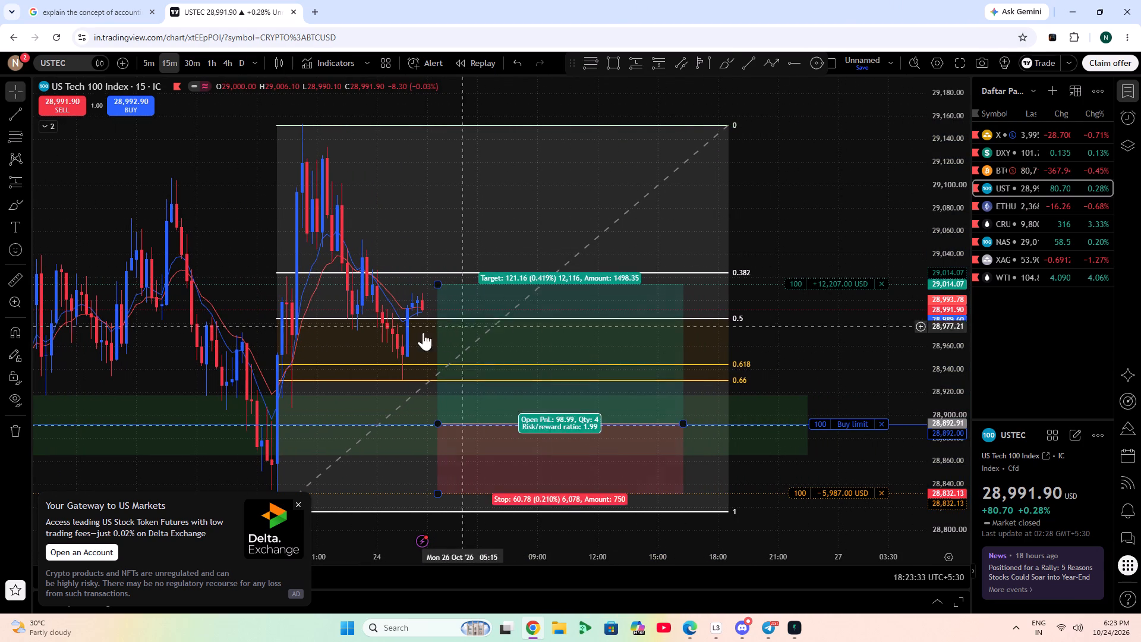
pyautogui.moveTo(950, 223); pyautogui.dragTo(944, 252)
pyautogui.scroll(-6, 701, 247)
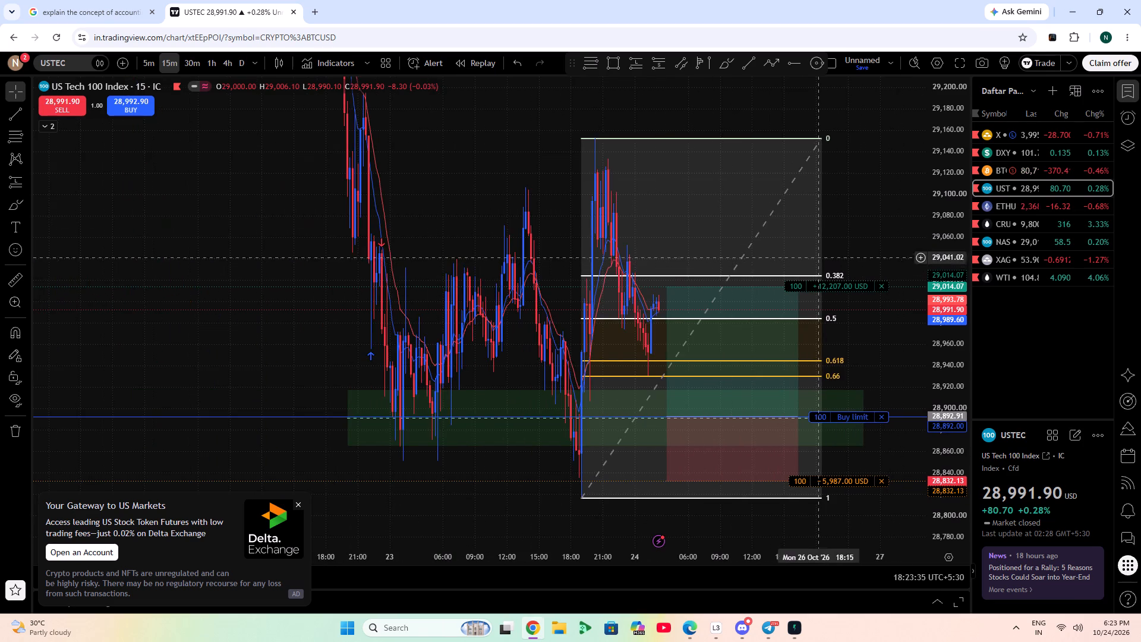
pyautogui.moveTo(900, 196); pyautogui.dragTo(795, 366)
pyautogui.scroll(-1, 863, 269)
pyautogui.scroll(-6, 945, 300)
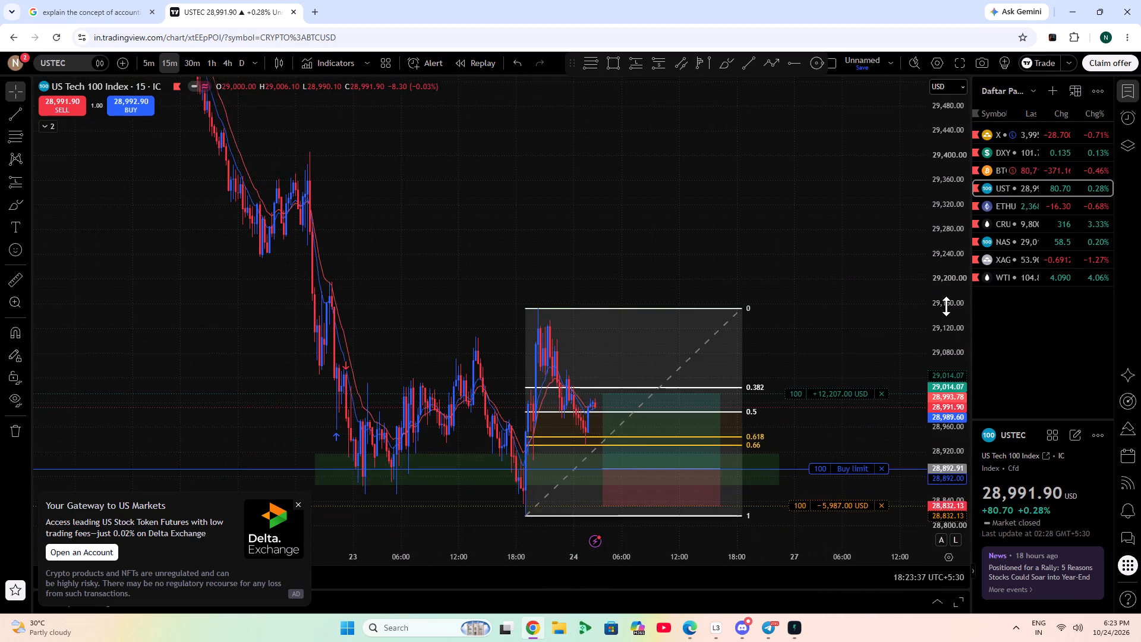
pyautogui.scroll(11, 946, 306)
pyautogui.moveTo(775, 318); pyautogui.dragTo(923, 213)
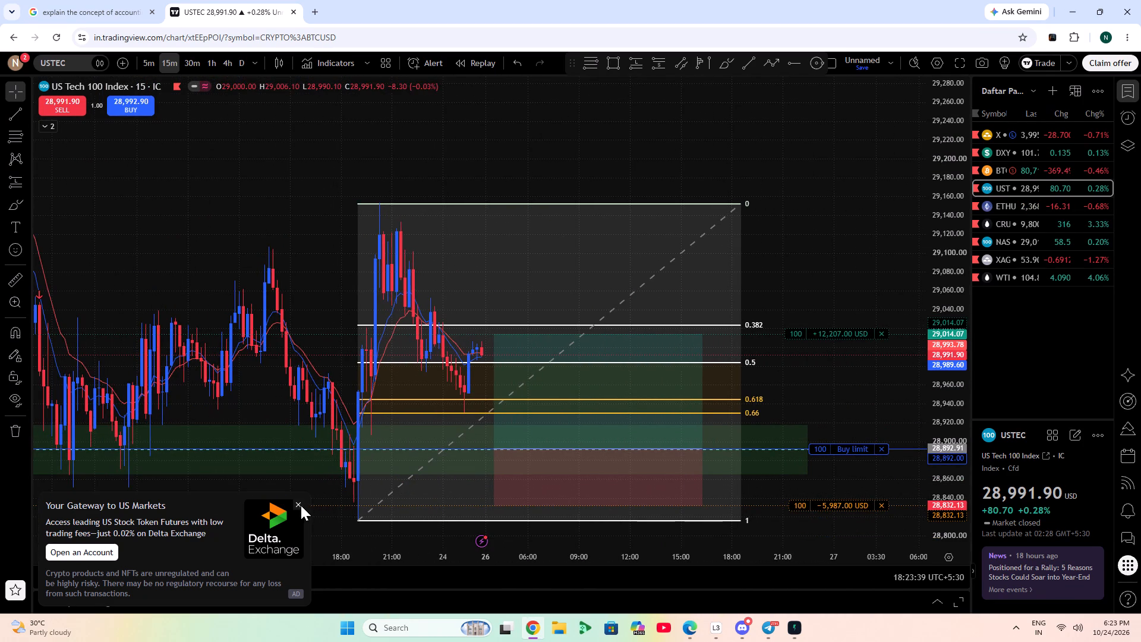
pyautogui.click(300, 505)
pyautogui.moveTo(304, 310); pyautogui.dragTo(267, 269)
pyautogui.moveTo(667, 117); pyautogui.dragTo(627, 134)
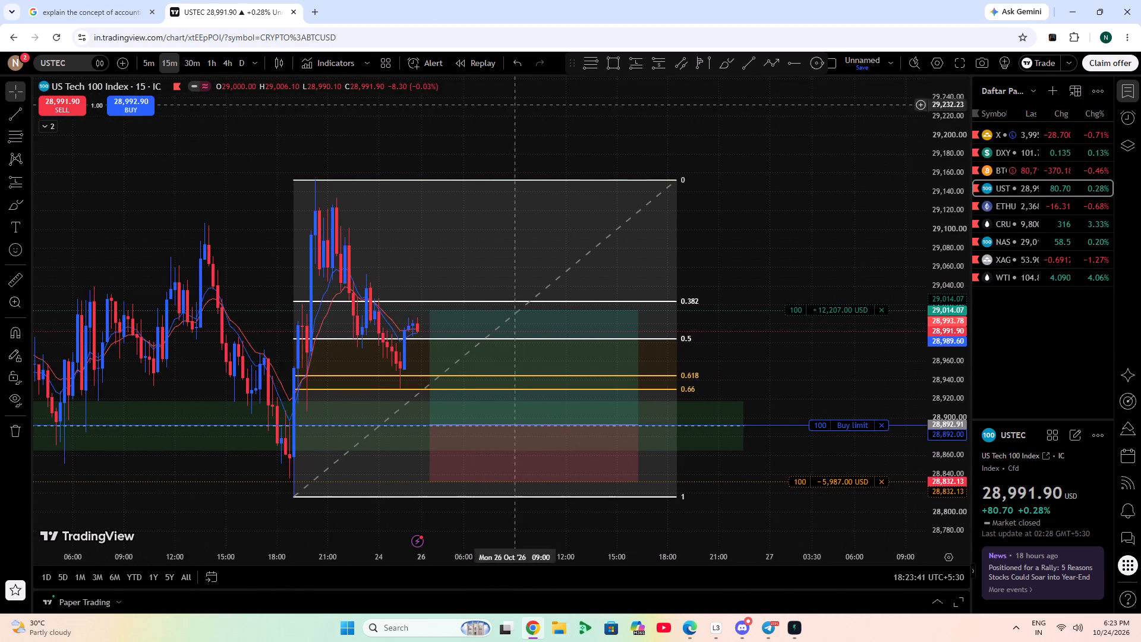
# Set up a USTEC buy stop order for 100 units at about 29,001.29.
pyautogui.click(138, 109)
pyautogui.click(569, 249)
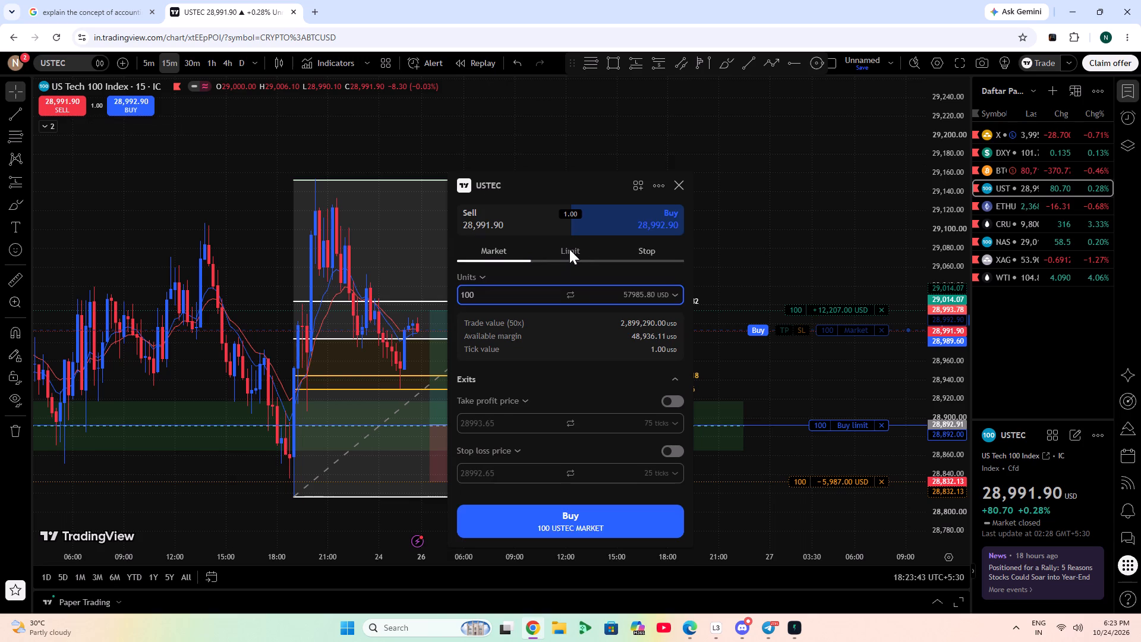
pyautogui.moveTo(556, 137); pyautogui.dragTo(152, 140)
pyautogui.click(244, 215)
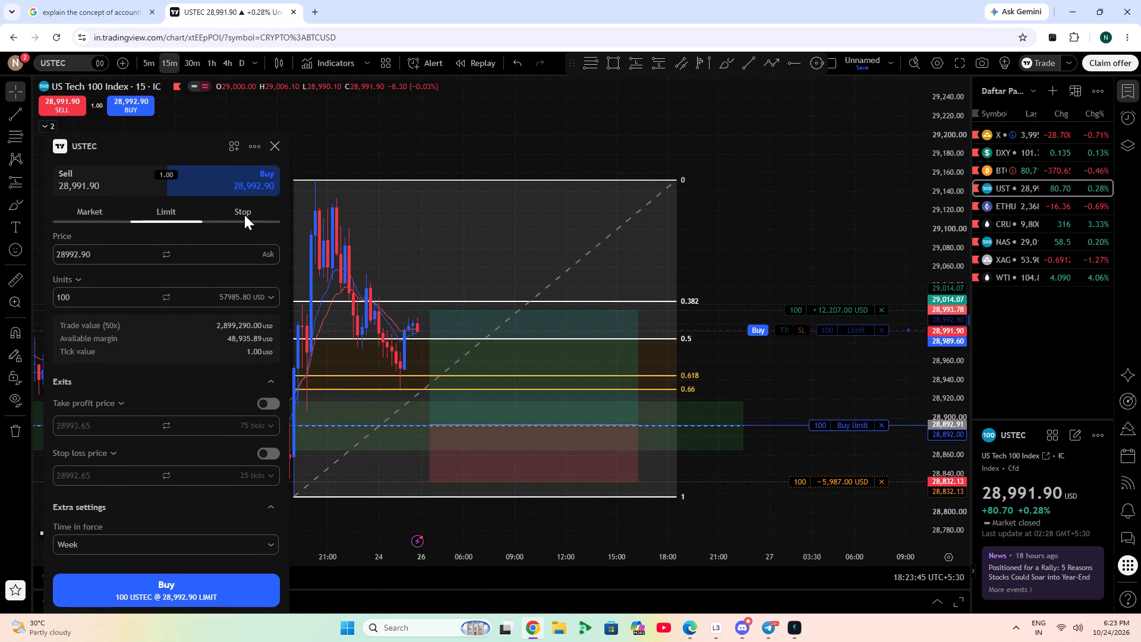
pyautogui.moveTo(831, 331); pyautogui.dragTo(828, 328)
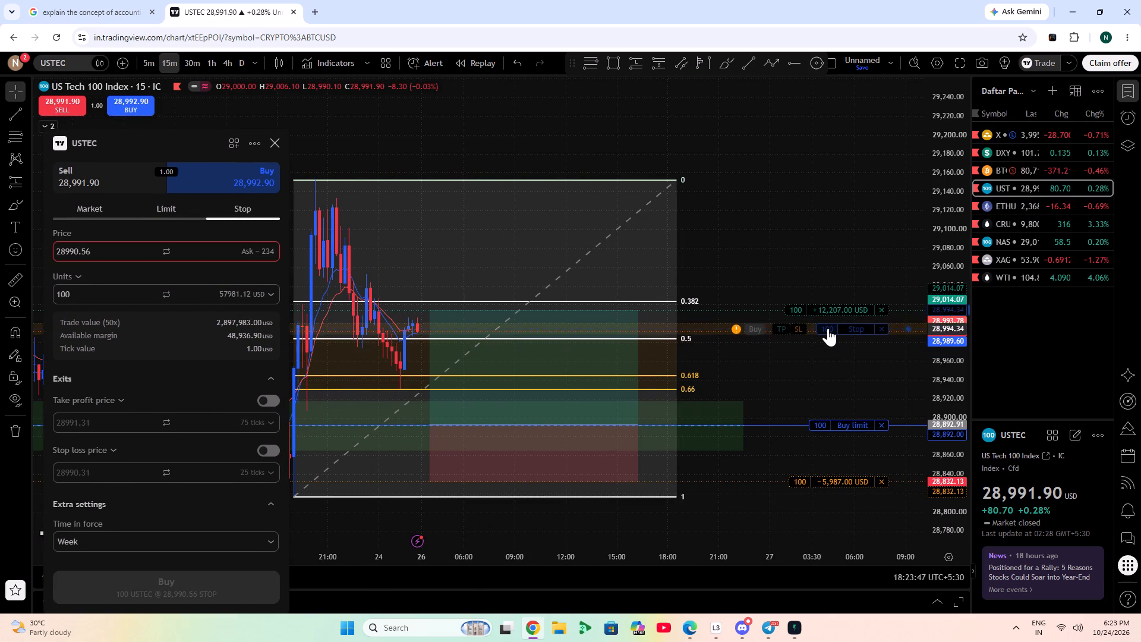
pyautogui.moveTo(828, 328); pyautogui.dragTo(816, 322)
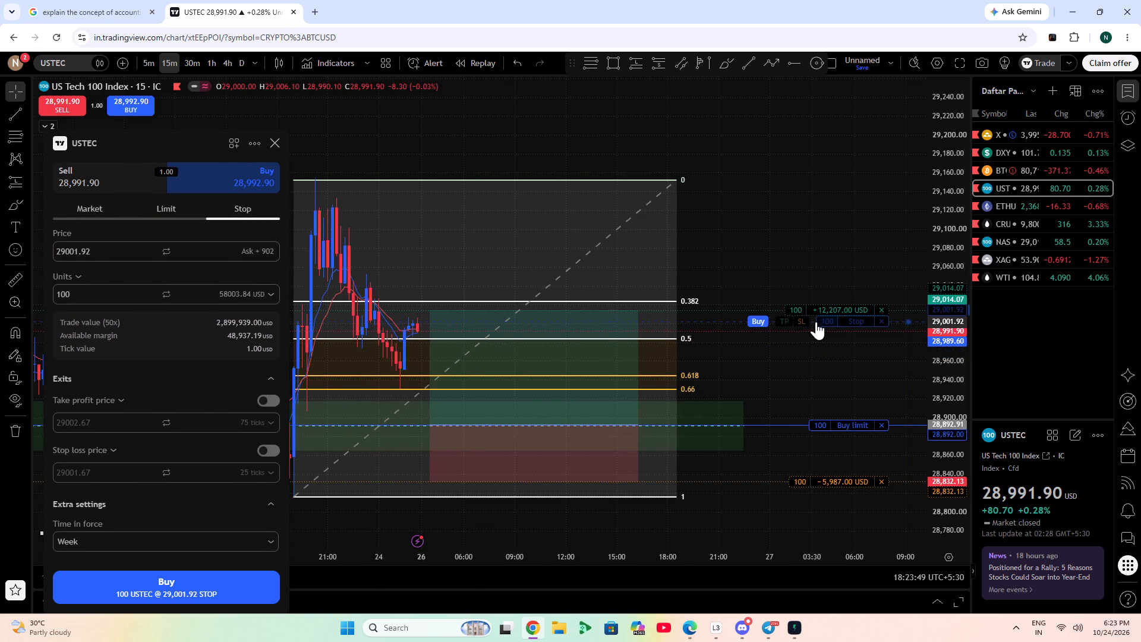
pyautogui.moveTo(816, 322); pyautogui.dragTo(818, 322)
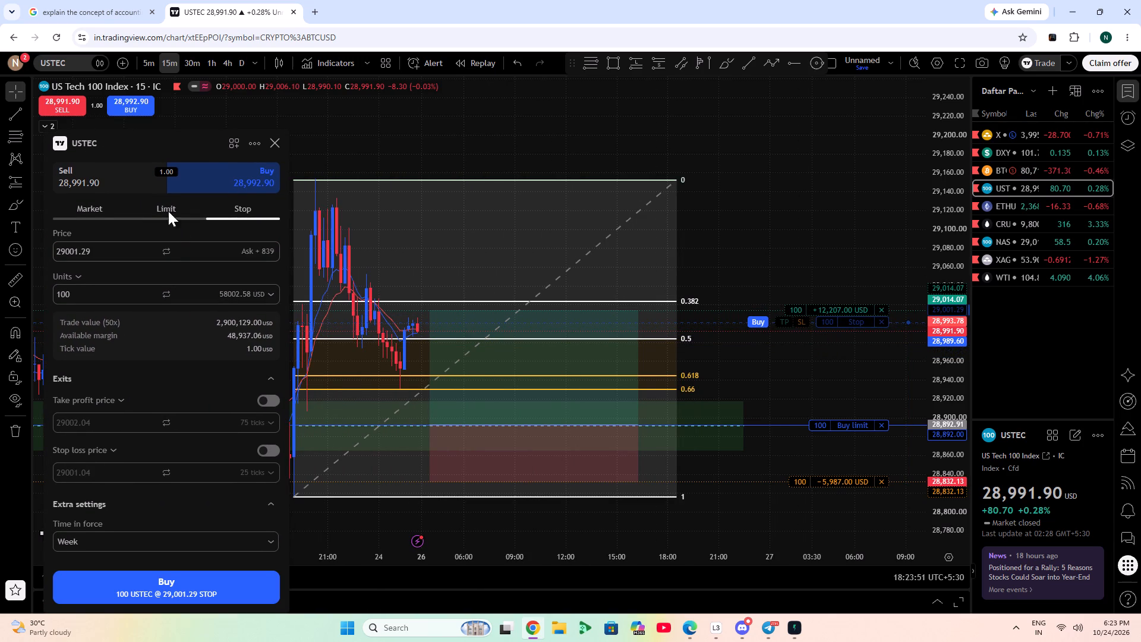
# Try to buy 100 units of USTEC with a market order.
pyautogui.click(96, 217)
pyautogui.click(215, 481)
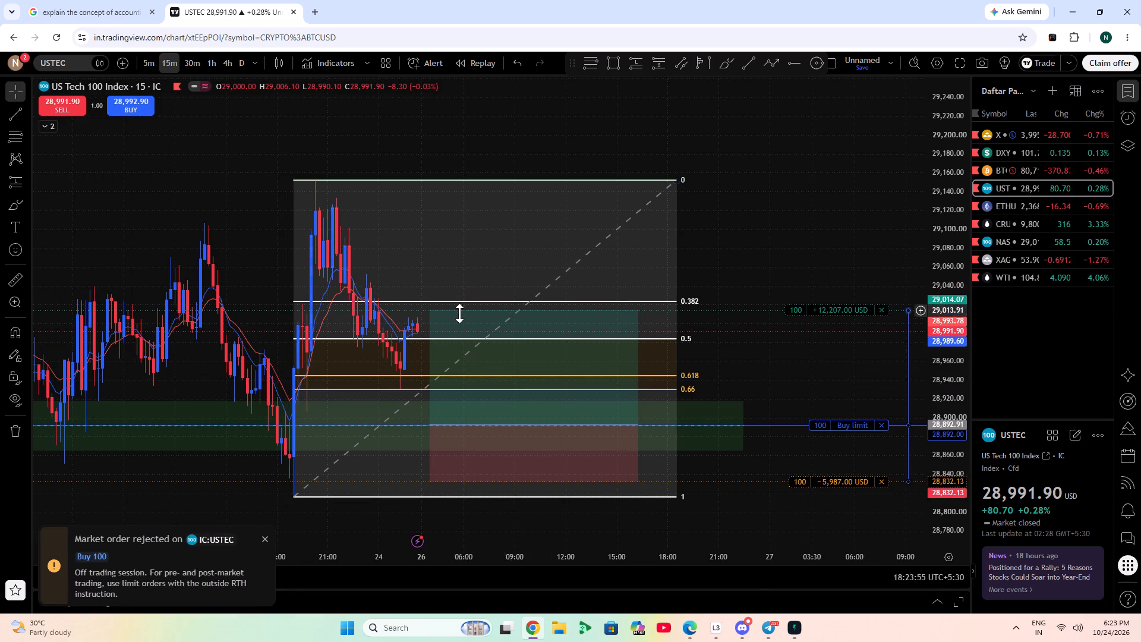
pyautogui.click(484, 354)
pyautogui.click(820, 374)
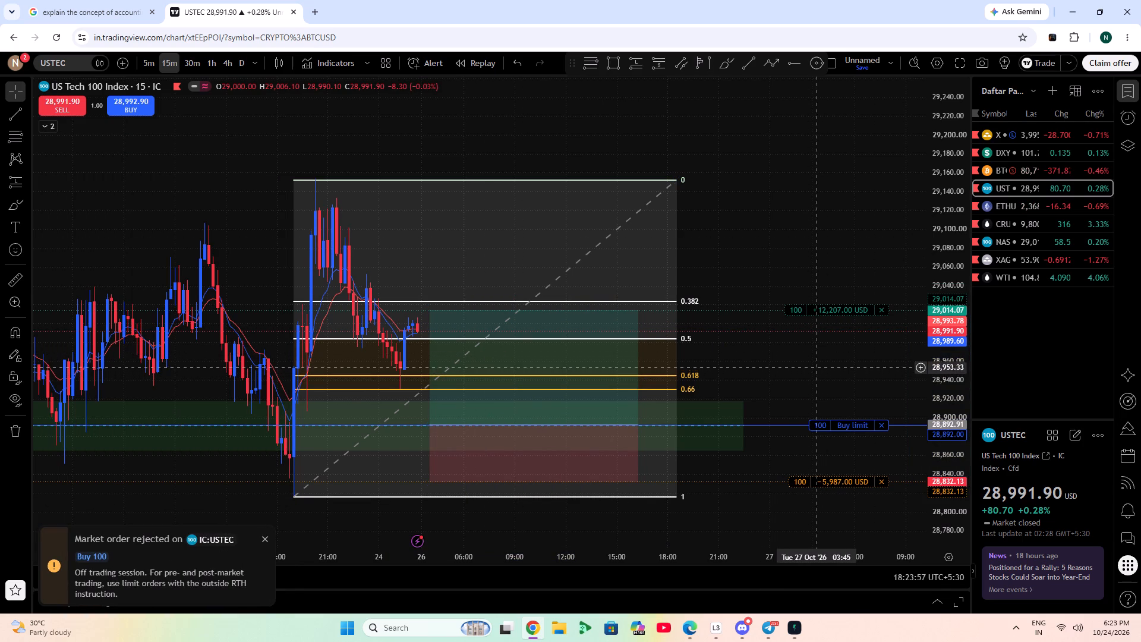
# Place a USTEC buy stop order for 100 units at about 29,001.29 and dismiss its notification.
pyautogui.click(121, 105)
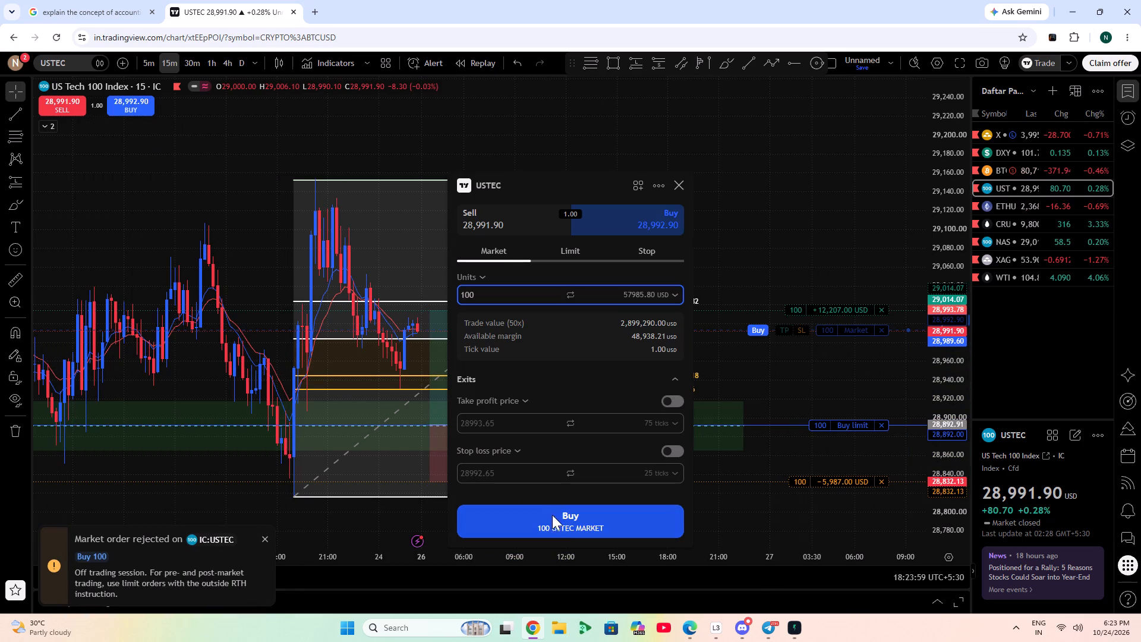
pyautogui.moveTo(834, 331); pyautogui.dragTo(830, 322)
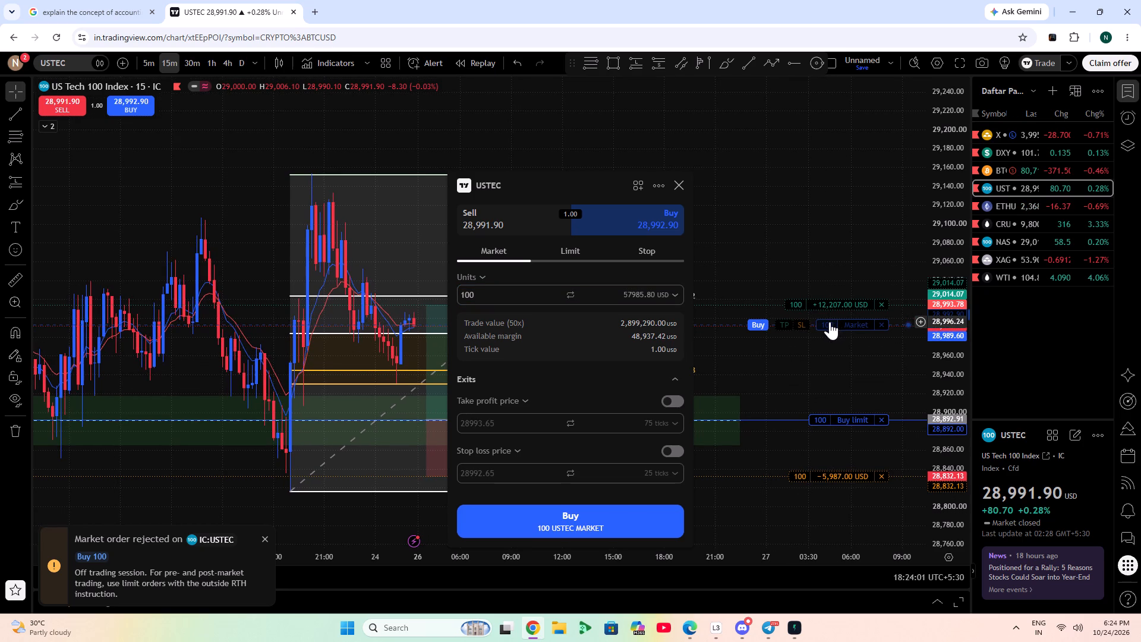
pyautogui.click(609, 250)
pyautogui.click(630, 250)
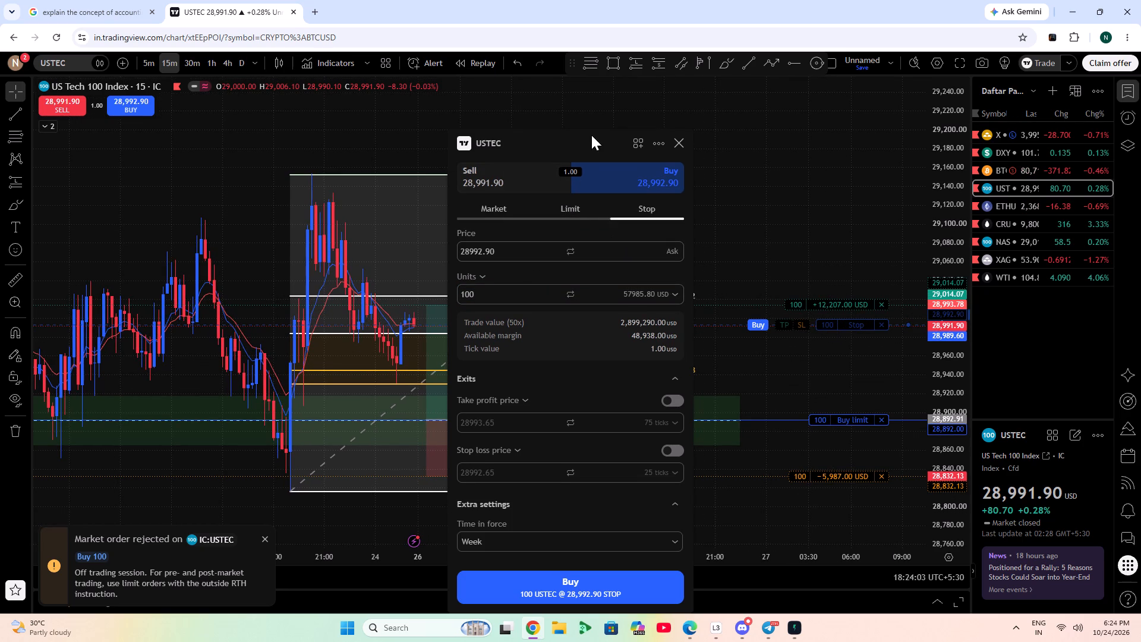
pyautogui.moveTo(591, 137); pyautogui.dragTo(213, 110)
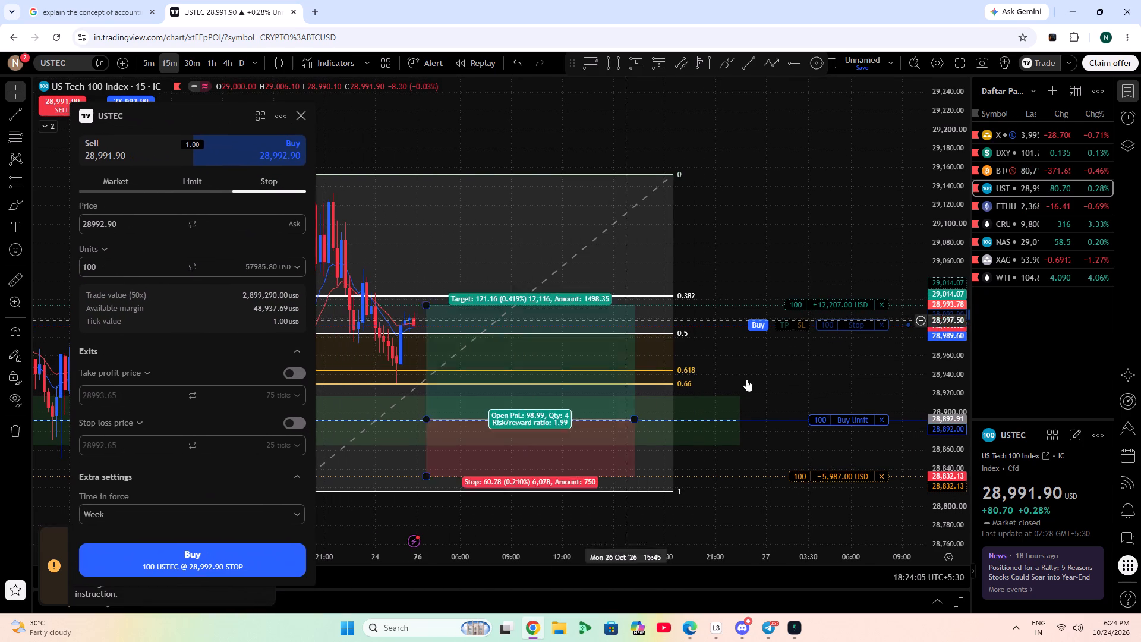
pyautogui.moveTo(839, 323); pyautogui.dragTo(840, 333)
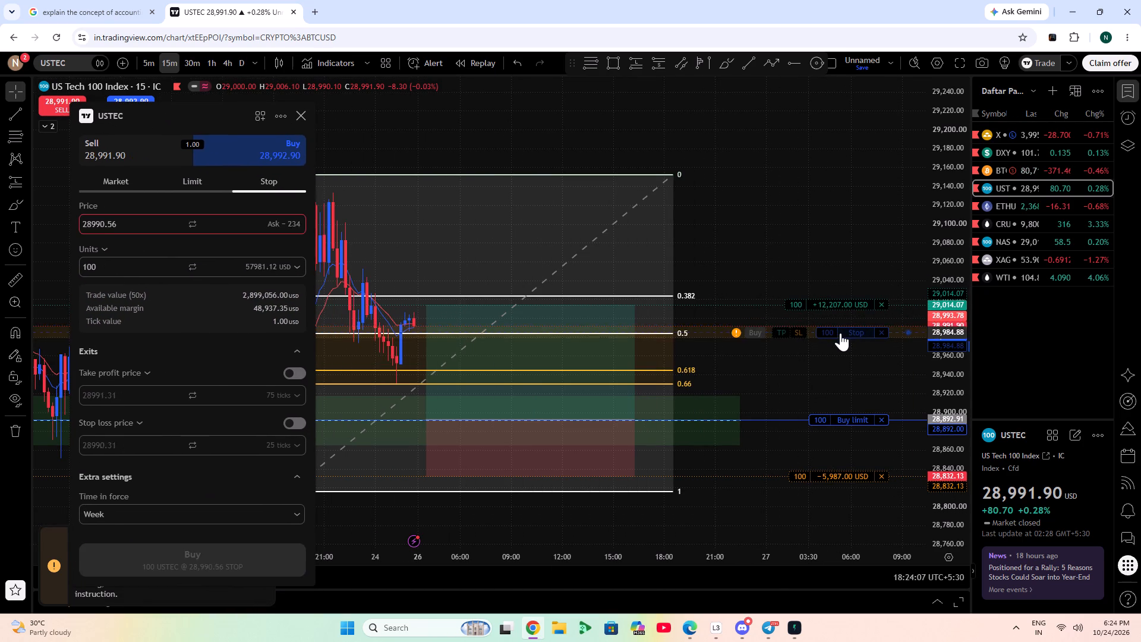
pyautogui.moveTo(840, 333); pyautogui.dragTo(836, 317)
pyautogui.click(188, 564)
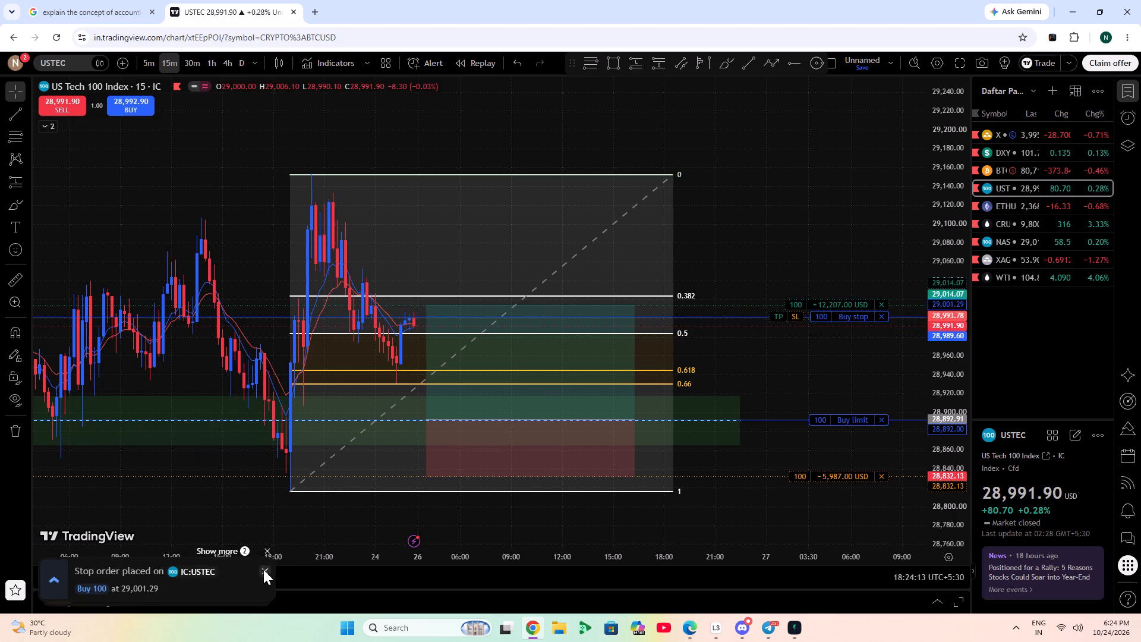
pyautogui.click(263, 569)
# Shift the existing long position drawing forward in time so it starts shortly before 27 Oct.
pyautogui.scroll(5, 956, 436)
pyautogui.moveTo(906, 418); pyautogui.dragTo(881, 441)
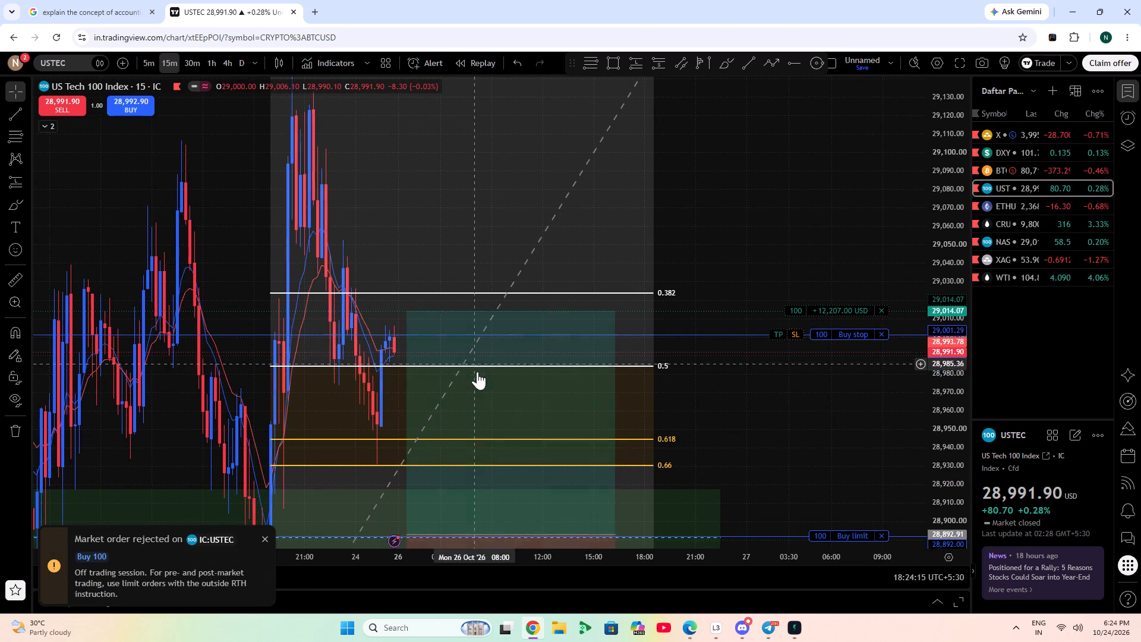
pyautogui.click(514, 403)
pyautogui.press('Right')
pyautogui.press('Right')
pyautogui.press('Right')
pyautogui.press('Right')
pyautogui.press('Right')
pyautogui.press('Right')
pyautogui.press('Right')
pyautogui.press('Right')
pyautogui.press('Right')
pyautogui.press('Right')
pyautogui.press('Right')
pyautogui.press('Right')
pyautogui.press('Right')
pyautogui.press('Right')
pyautogui.press('Right')
pyautogui.press('Right')
pyautogui.press('Right')
pyautogui.press('Right')
pyautogui.press('Right')
pyautogui.press('Right')
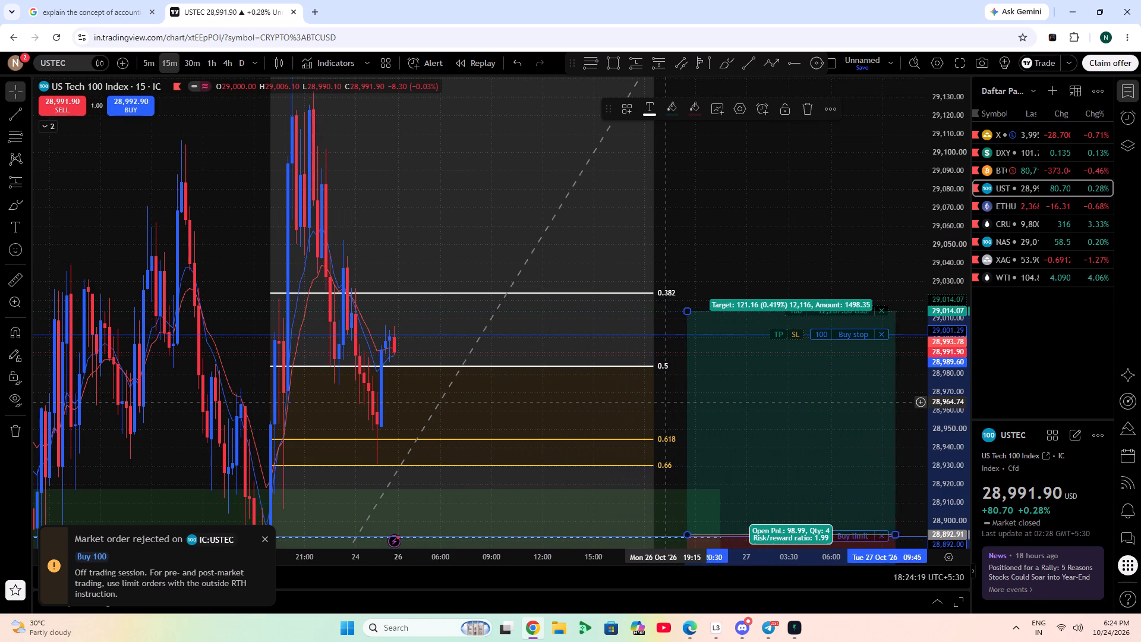
pyautogui.click(805, 229)
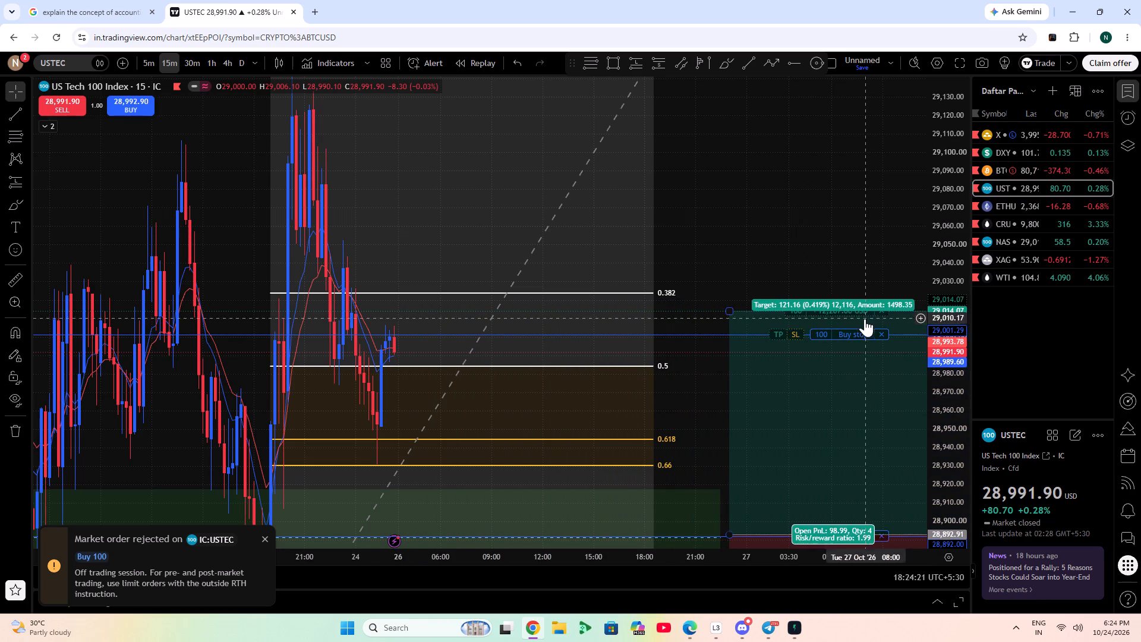
# Draw a second long position at the latest candle with its entry at about 29,001.47, level with the buy stop order.
pyautogui.click(795, 333)
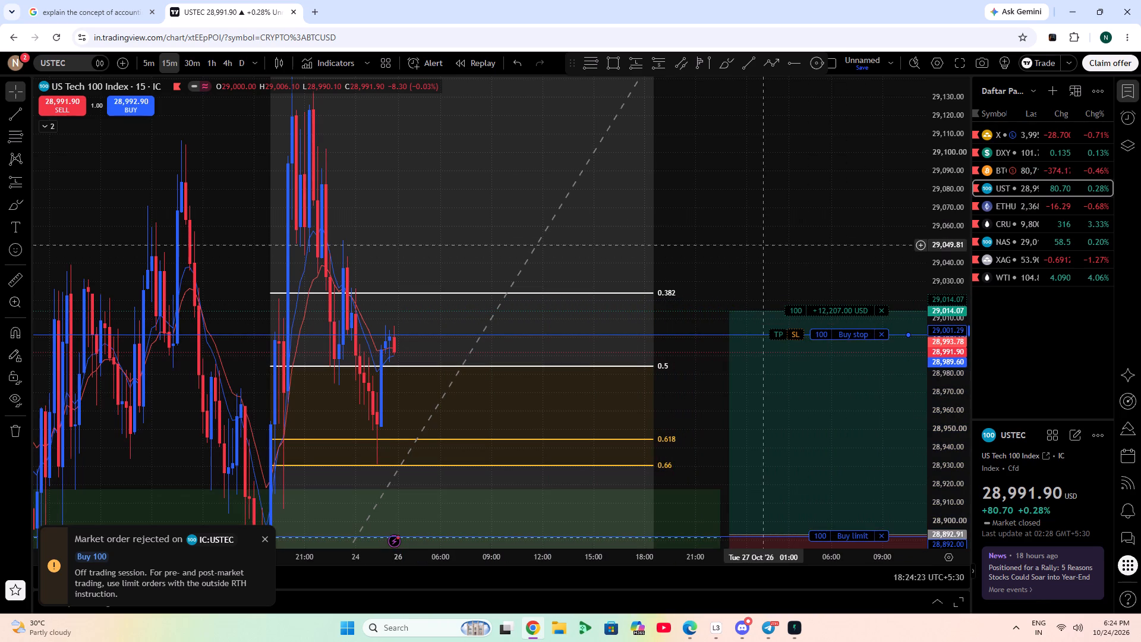
pyautogui.click(636, 78)
pyautogui.click(642, 73)
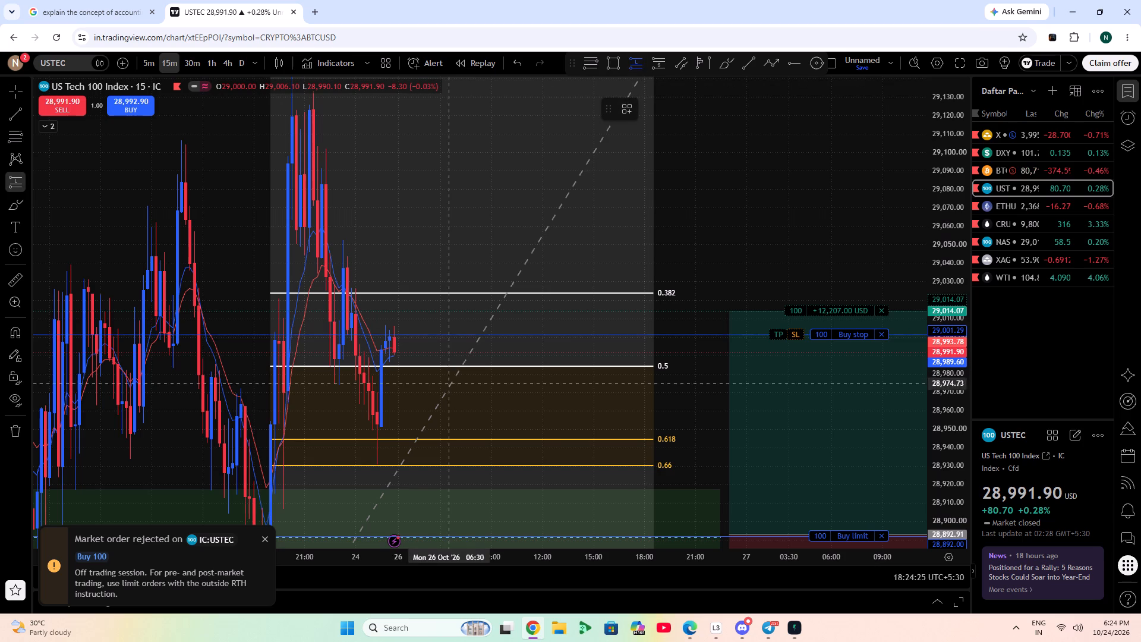
pyautogui.click(398, 332)
pyautogui.click(481, 292)
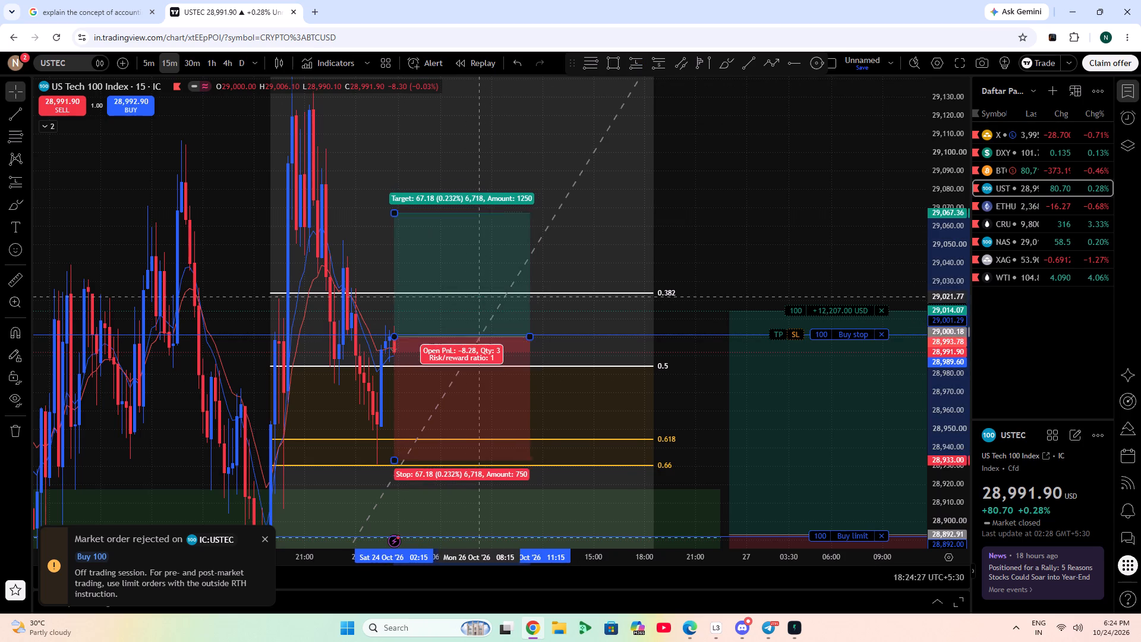
# Adjust the new long position drawing's stop to about 28,950.88 and its target to about 29,101.37.
pyautogui.moveTo(396, 457); pyautogui.dragTo(386, 394)
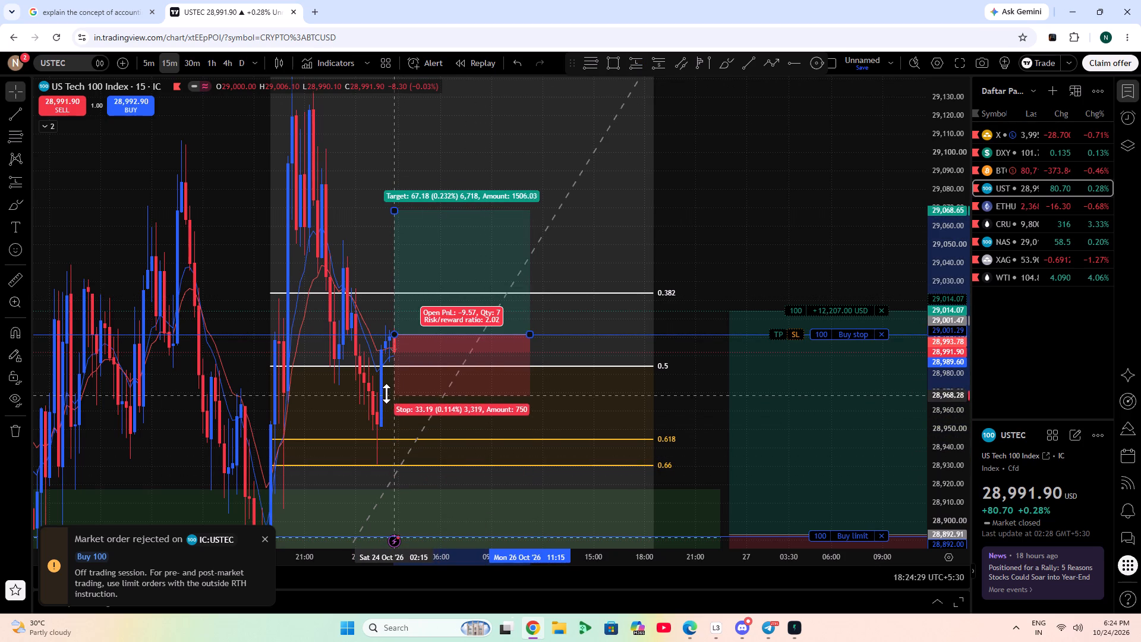
pyautogui.moveTo(386, 394); pyautogui.dragTo(379, 436)
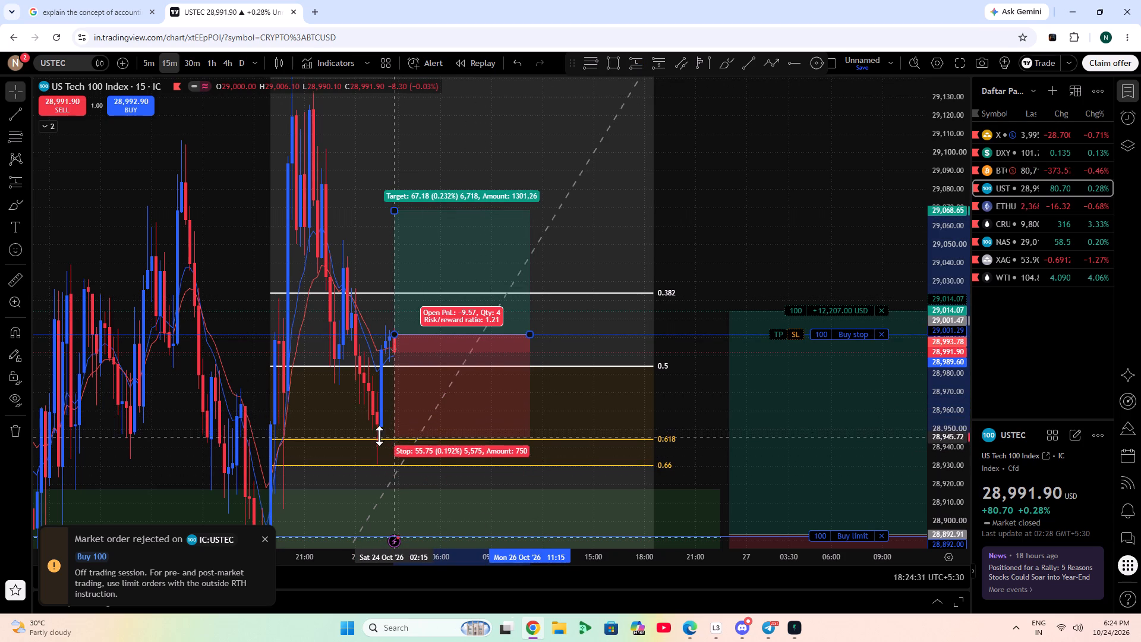
pyautogui.moveTo(379, 436); pyautogui.dragTo(381, 427)
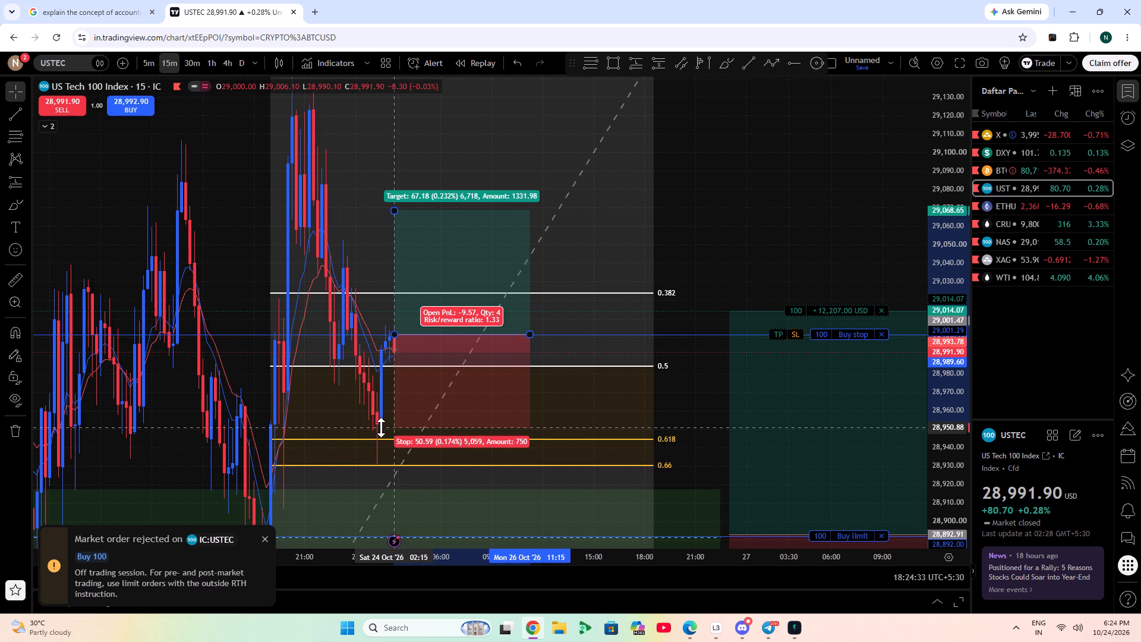
pyautogui.moveTo(381, 427); pyautogui.dragTo(382, 427)
pyautogui.moveTo(392, 209); pyautogui.dragTo(395, 172)
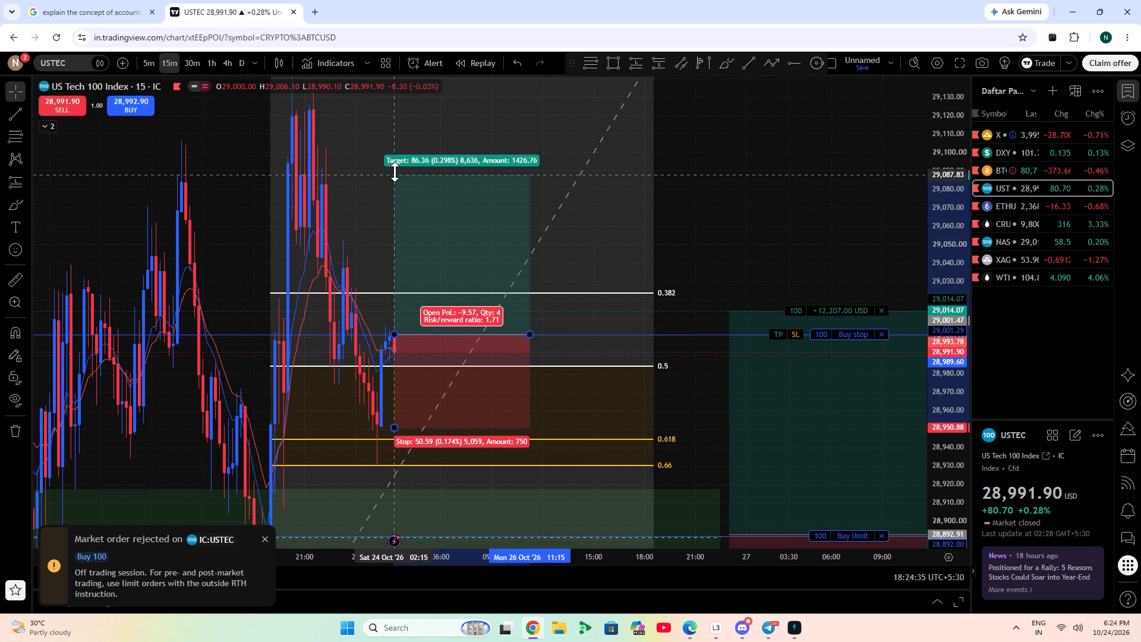
pyautogui.moveTo(395, 172); pyautogui.dragTo(467, 138)
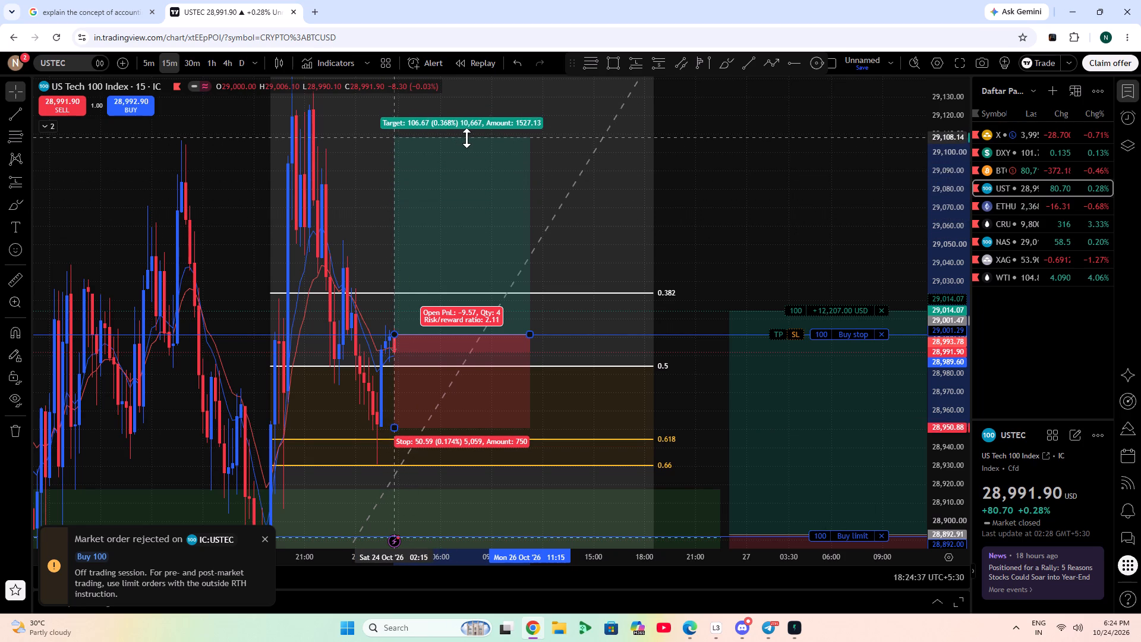
pyautogui.moveTo(467, 138); pyautogui.dragTo(491, 150)
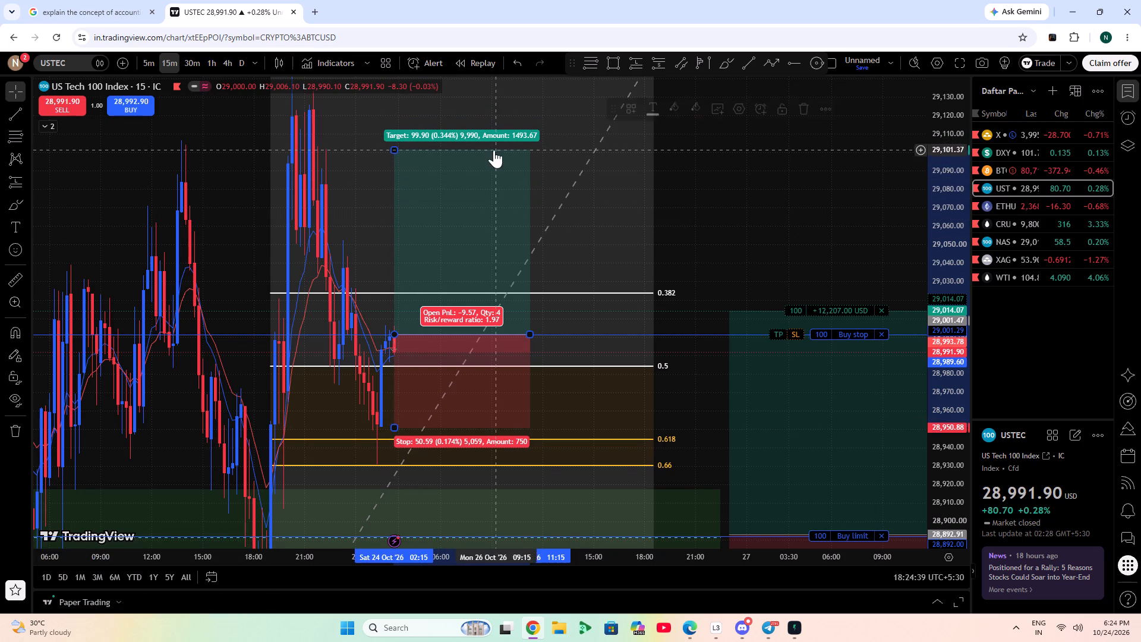
# Add a stop-loss at about 28,950.88 and a take-profit at about 29,101.37 to the USTEC buy stop order.
pyautogui.moveTo(796, 332); pyautogui.dragTo(804, 428)
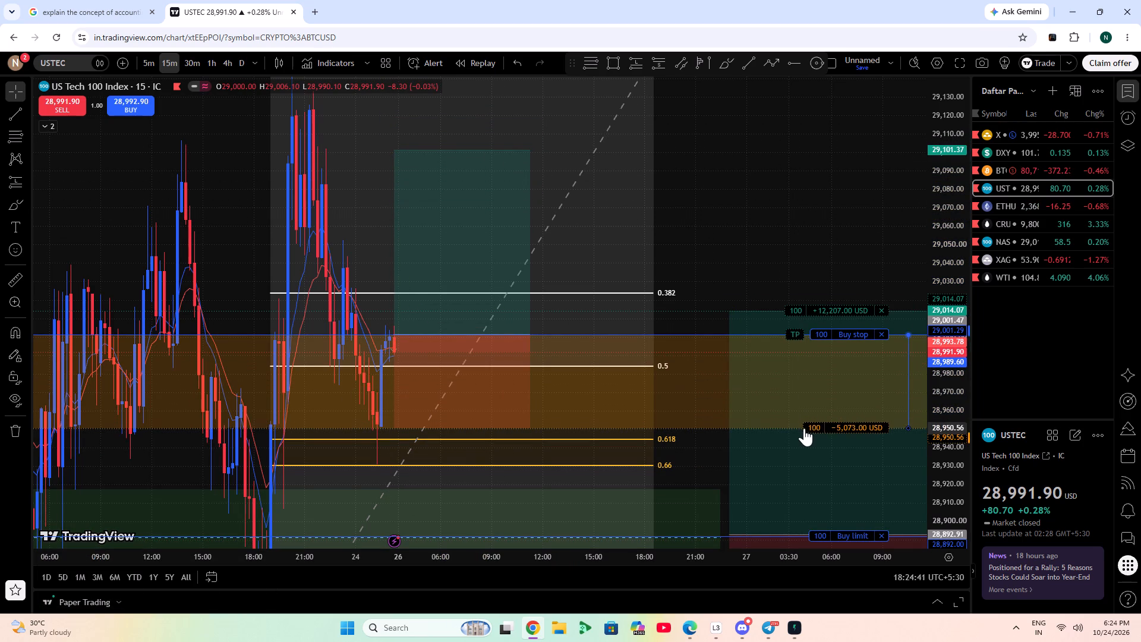
pyautogui.moveTo(804, 428); pyautogui.dragTo(803, 428)
pyautogui.moveTo(798, 331); pyautogui.dragTo(750, 149)
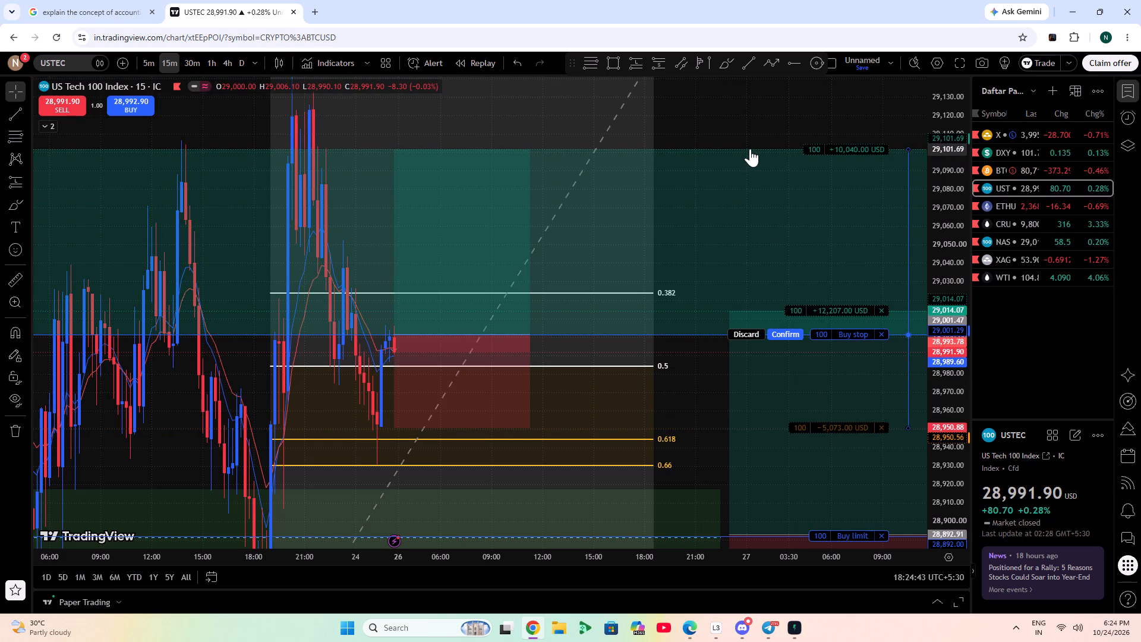
pyautogui.moveTo(750, 149); pyautogui.dragTo(756, 149)
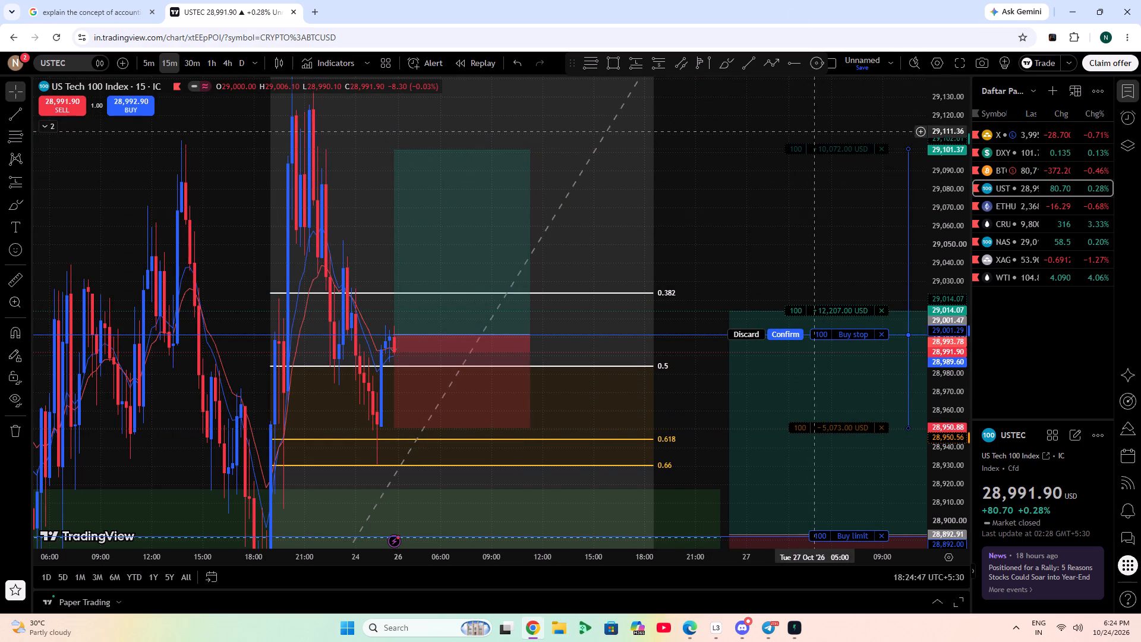
pyautogui.moveTo(822, 150); pyautogui.dragTo(811, 150)
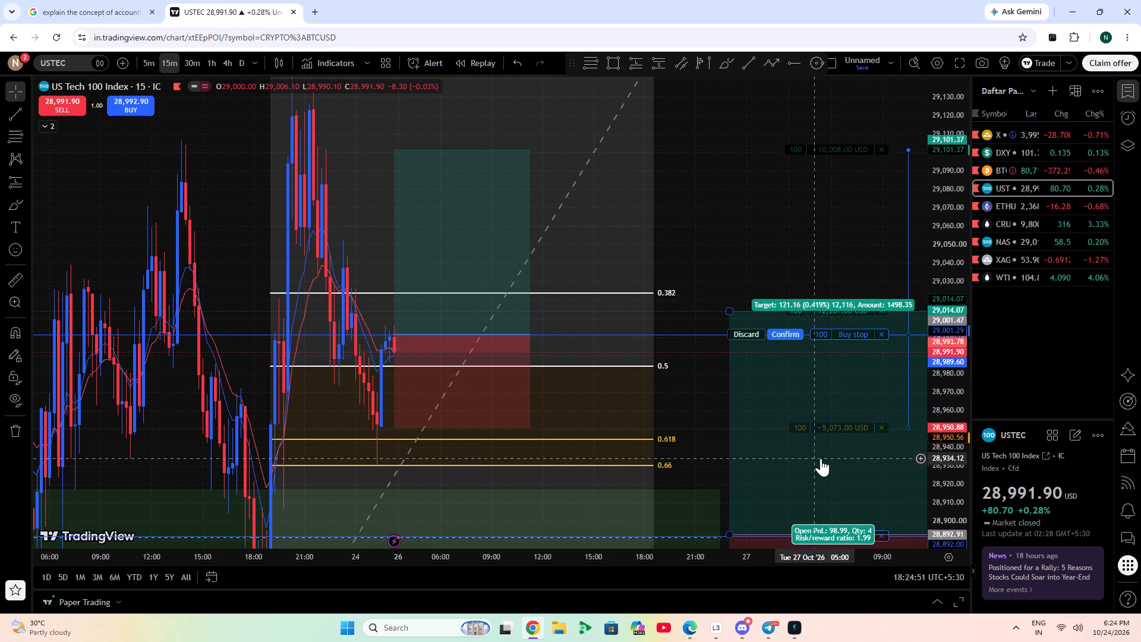
pyautogui.click(841, 427)
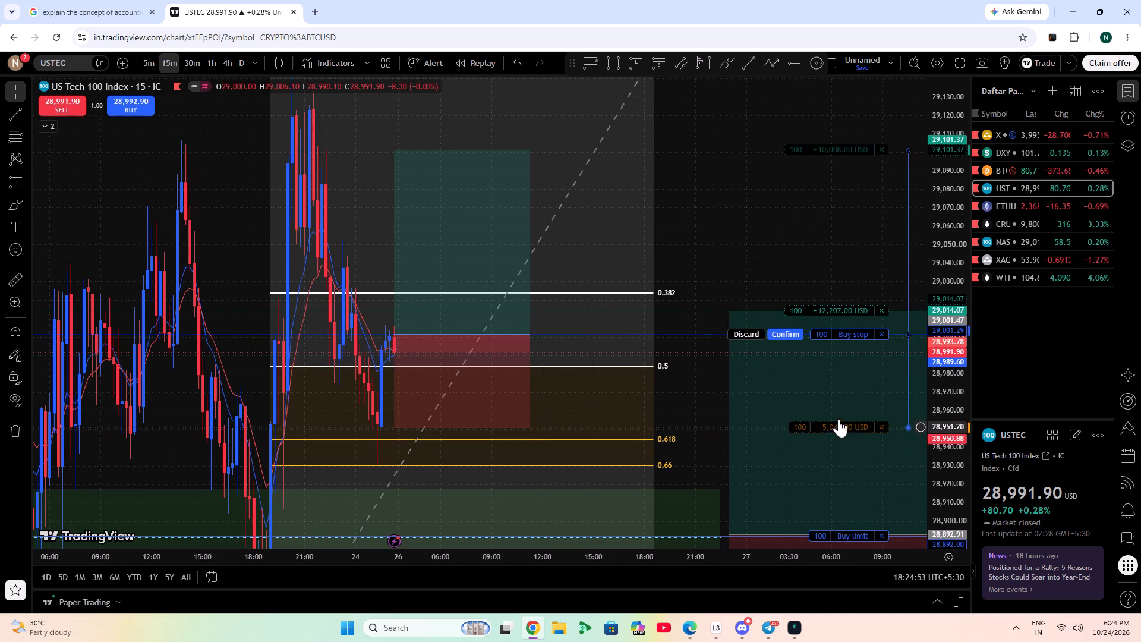
pyautogui.click(827, 151)
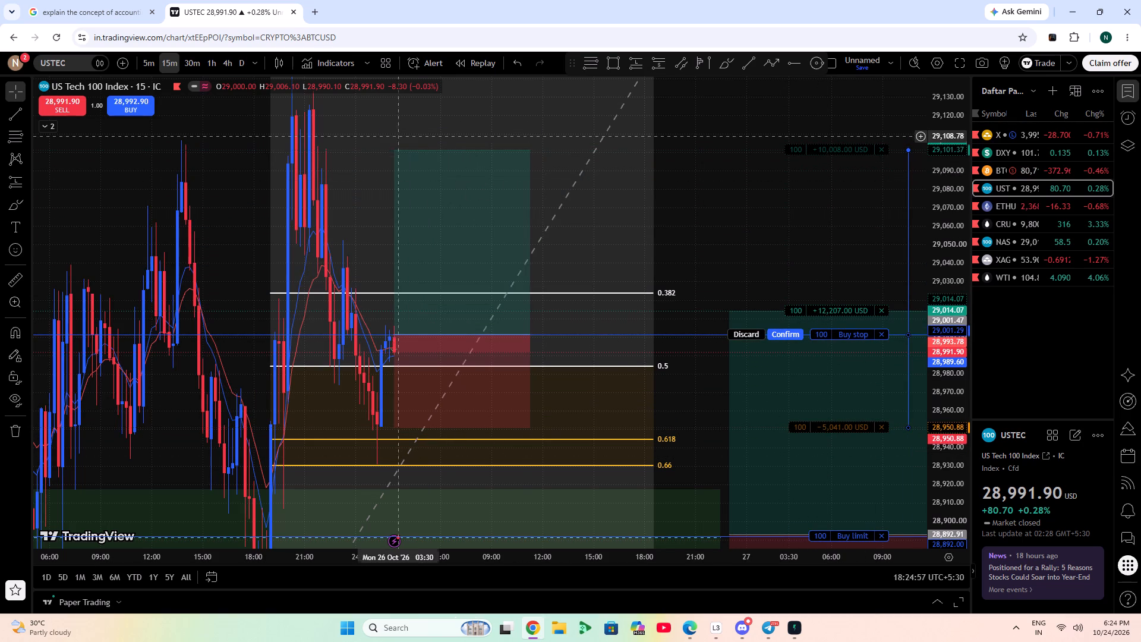
# Raise the target of the long position drawing at the latest candle to about 29,102.33.
pyautogui.click(395, 152)
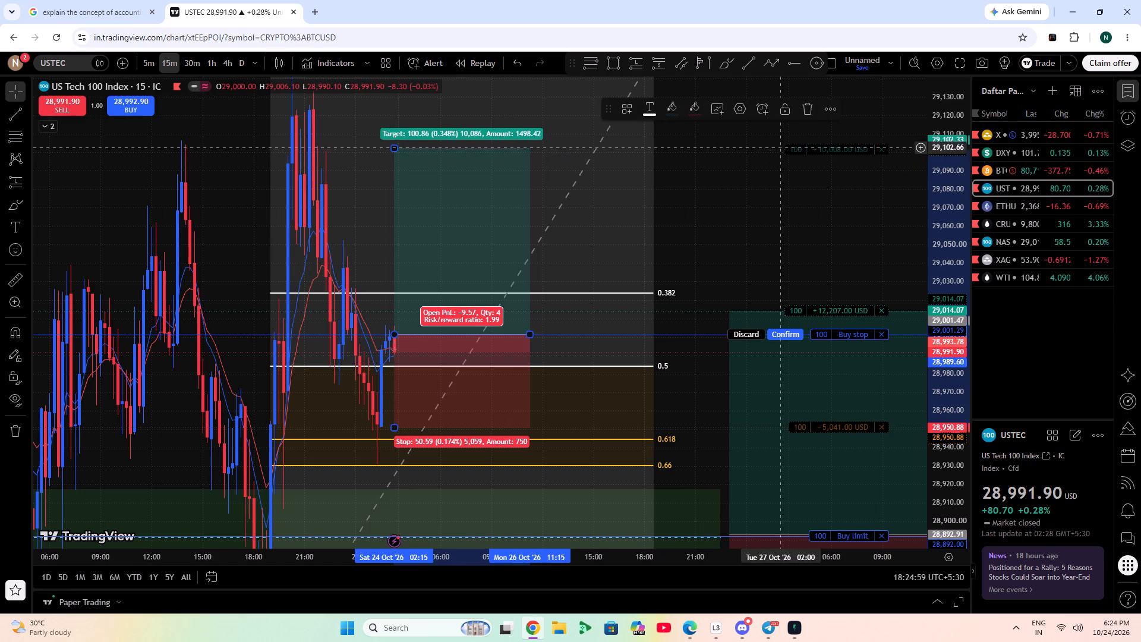
# Move the buy stop order's take-profit to 29,102.66 and confirm its protective orders.
pyautogui.moveTo(811, 152); pyautogui.dragTo(806, 147)
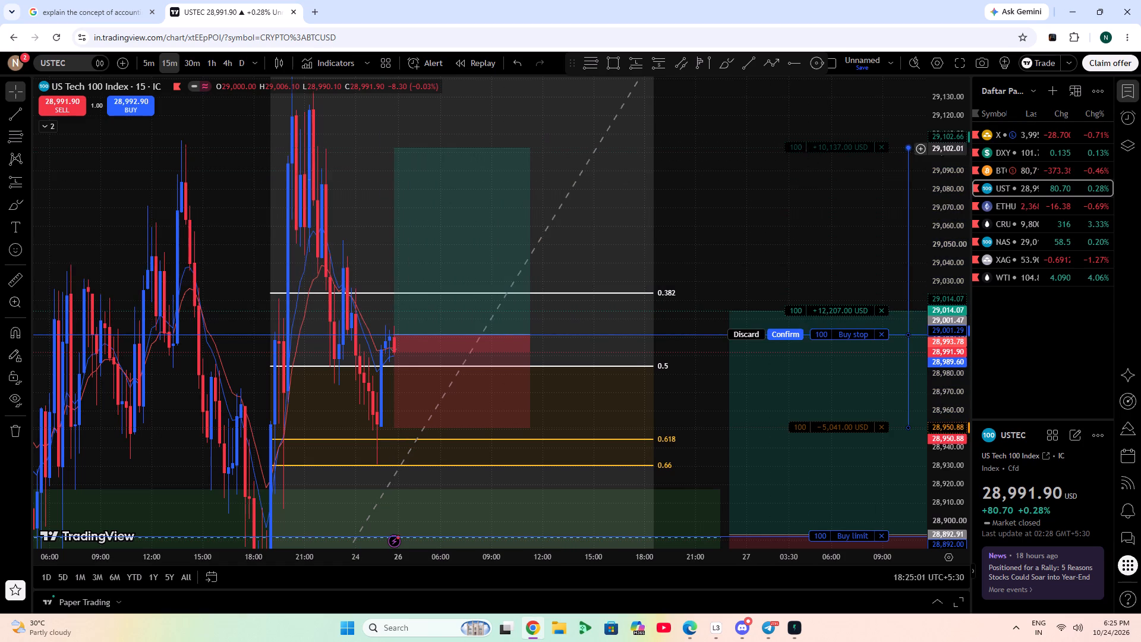
pyautogui.click(787, 323)
pyautogui.click(786, 339)
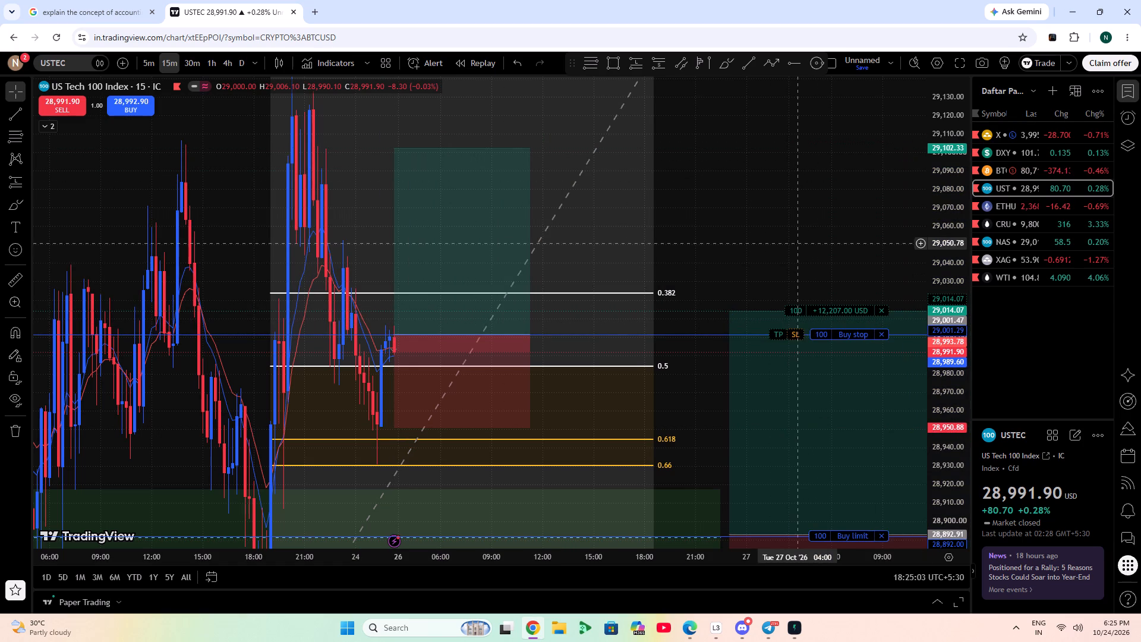
# Shift the long position drawing at the buy limit level back in time to start at 04:15 on 26 Oct.
pyautogui.click(794, 240)
pyautogui.scroll(-6, 950, 359)
pyautogui.click(944, 366)
pyautogui.click(948, 358)
pyautogui.scroll(-5, 850, 361)
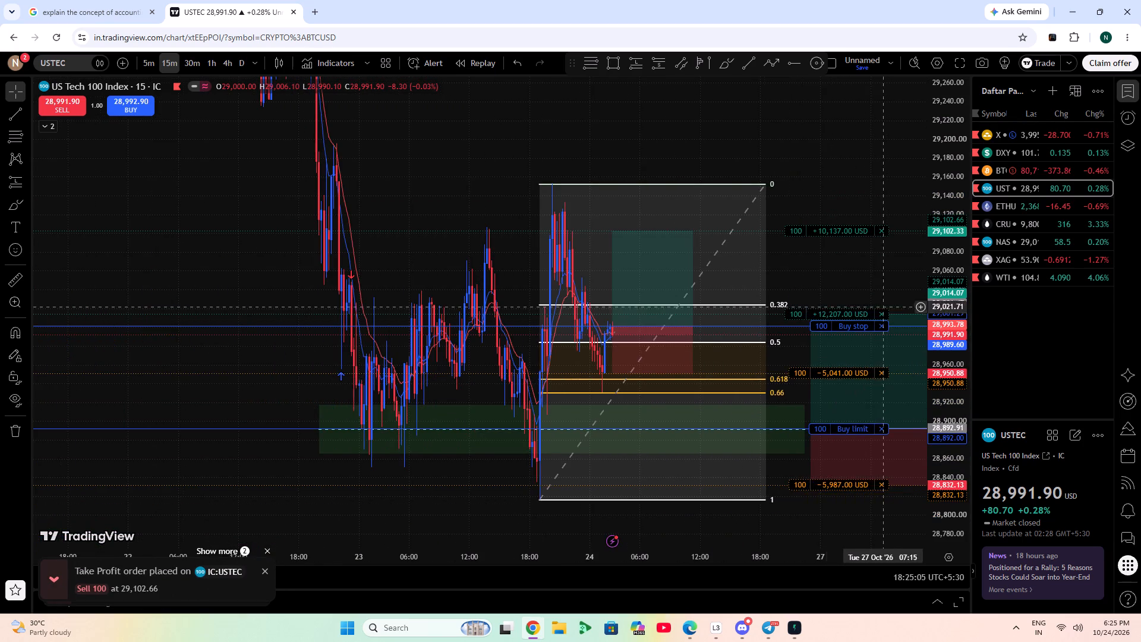
pyautogui.moveTo(858, 276); pyautogui.dragTo(642, 176)
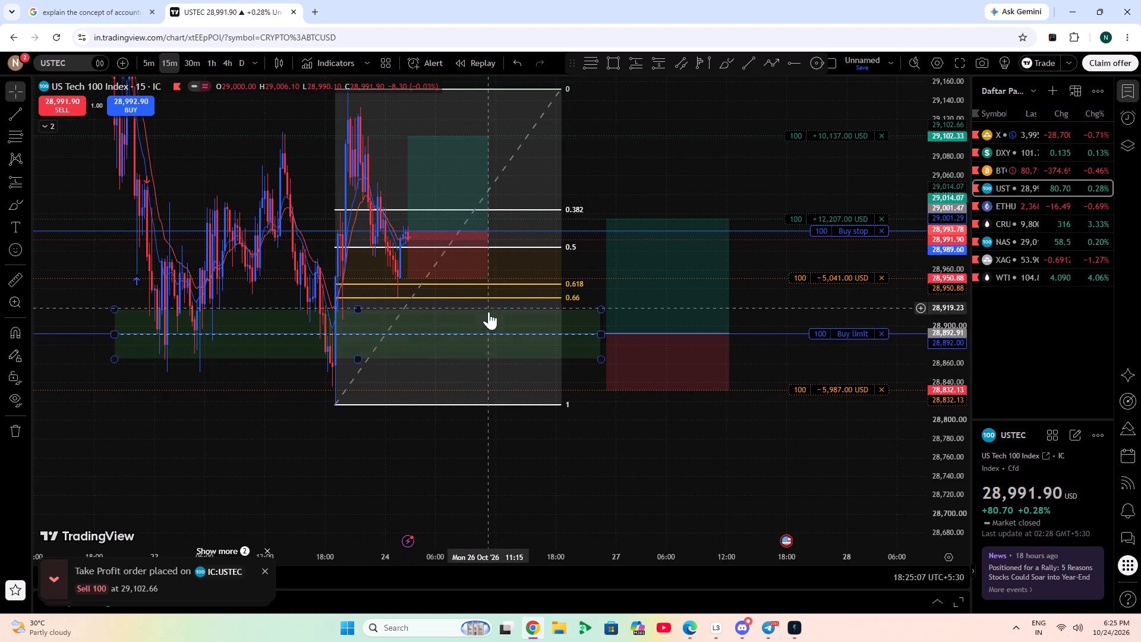
pyautogui.scroll(-3, 949, 300)
pyautogui.moveTo(851, 440); pyautogui.dragTo(773, 456)
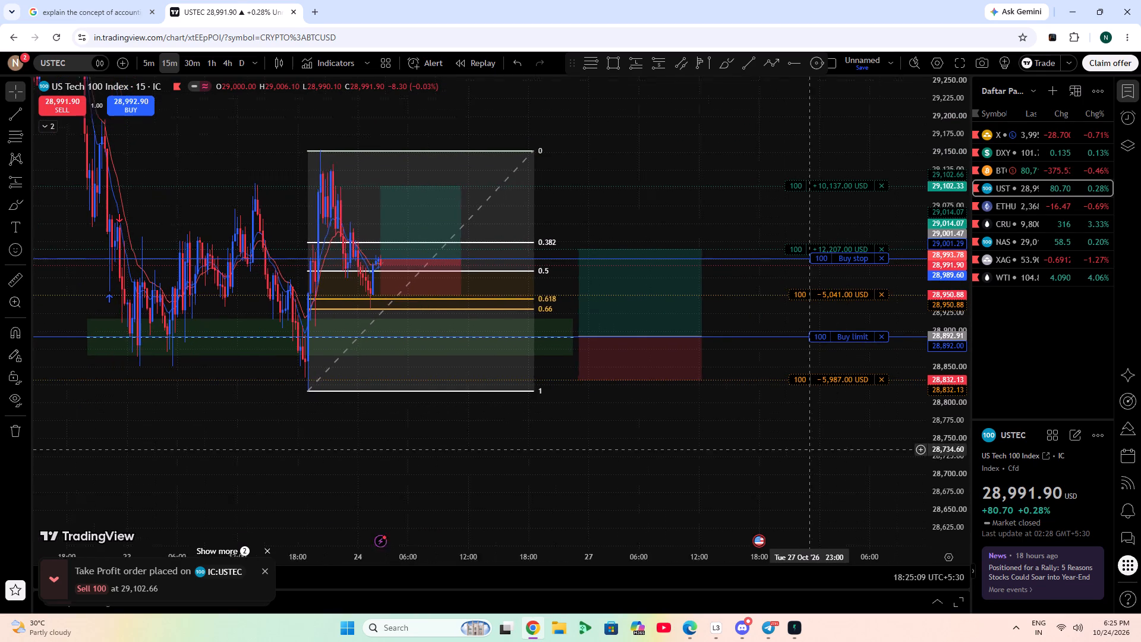
pyautogui.moveTo(773, 456); pyautogui.dragTo(754, 463)
pyautogui.click(618, 318)
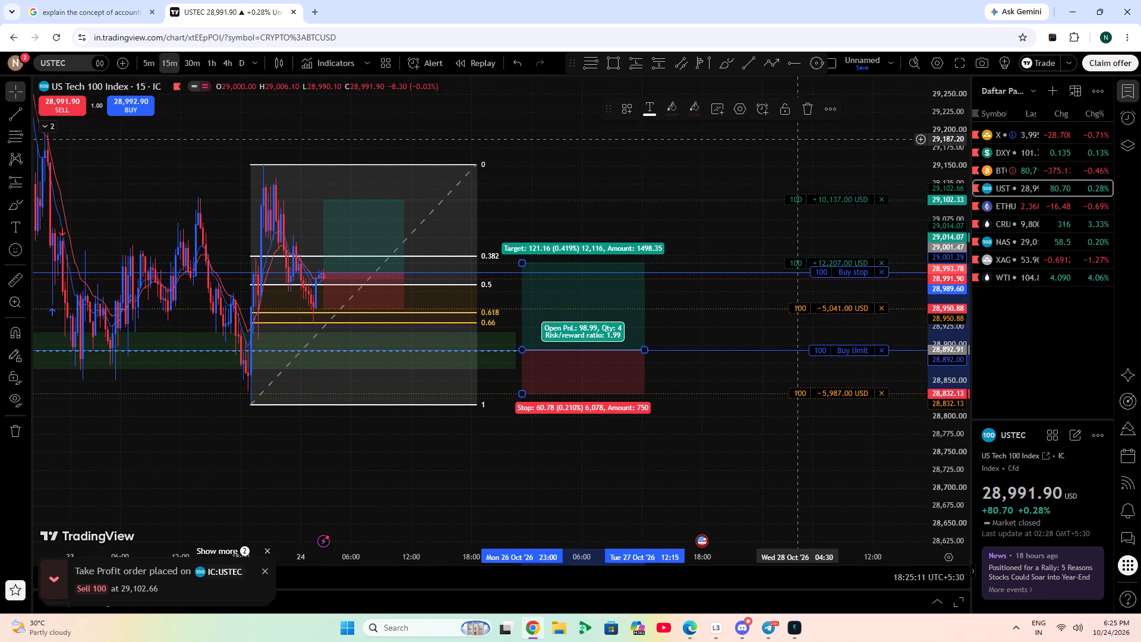
pyautogui.press('Left')
pyautogui.press('Left')
pyautogui.press('Left')
pyautogui.press('Left')
pyautogui.press('Left')
pyautogui.press('Left')
pyautogui.press('Left')
pyautogui.press('Left')
pyautogui.press('Left')
pyautogui.press('Left')
pyautogui.press('Left')
pyautogui.press('Left')
pyautogui.press('Left')
pyautogui.press('Left')
pyautogui.press('Left')
pyautogui.press('Left')
pyautogui.press('Left')
pyautogui.press('Left')
pyautogui.press('Left')
pyautogui.press('Left')
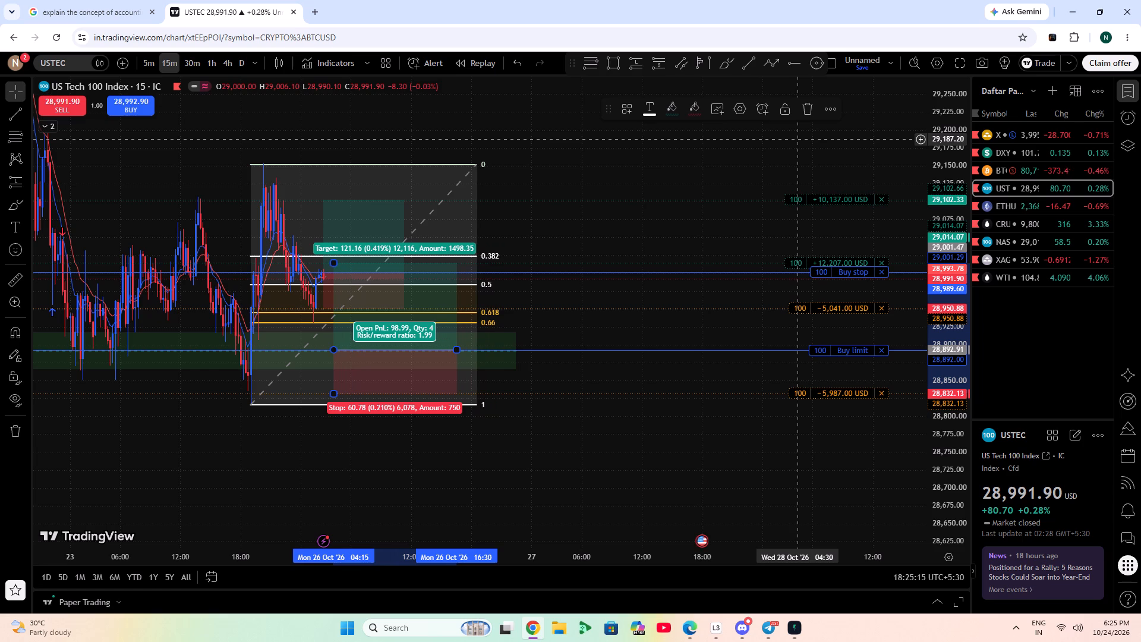
pyautogui.click(664, 405)
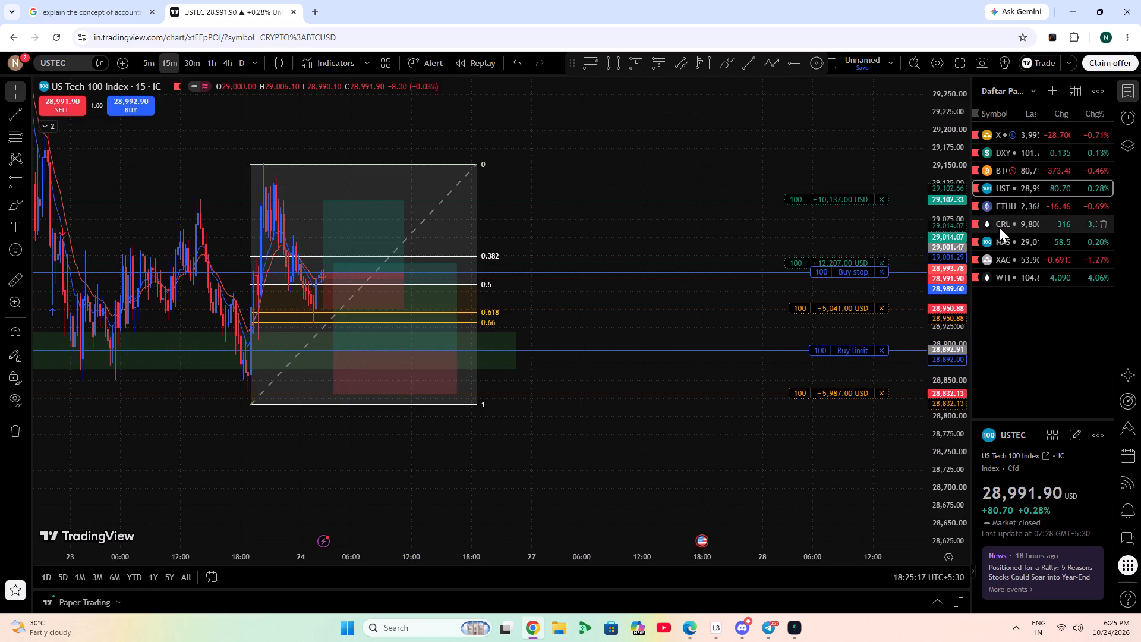
# Open the ETHUSD chart and delete its closed short position drawing.
pyautogui.click(1006, 213)
pyautogui.moveTo(549, 301); pyautogui.dragTo(847, 300)
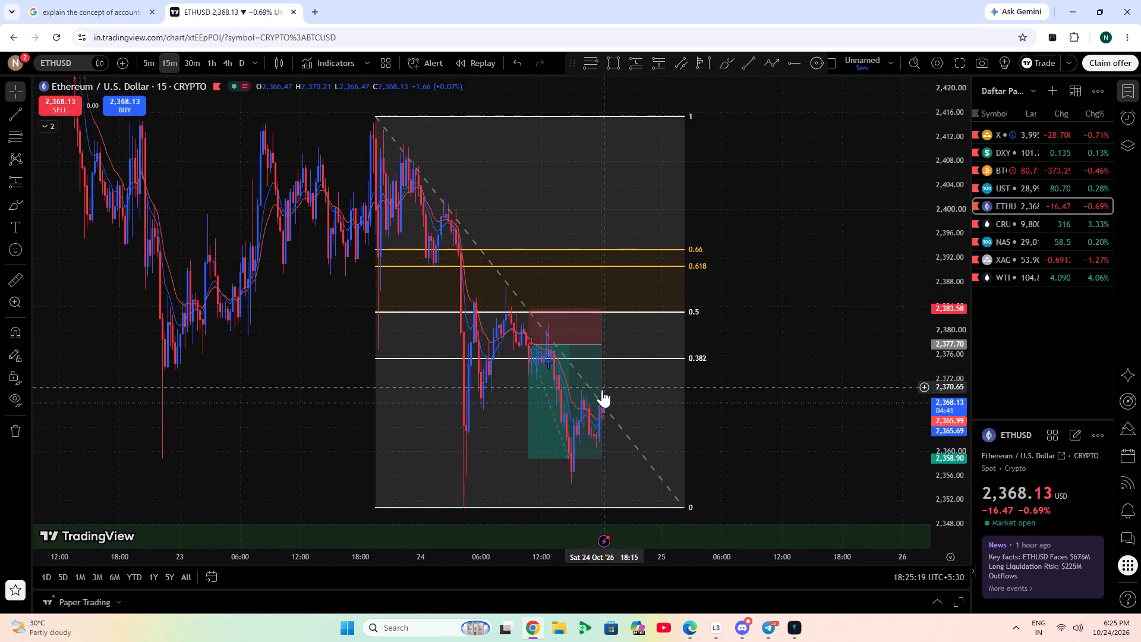
pyautogui.scroll(6, 602, 389)
pyautogui.moveTo(641, 372); pyautogui.dragTo(763, 340)
pyautogui.click(425, 384)
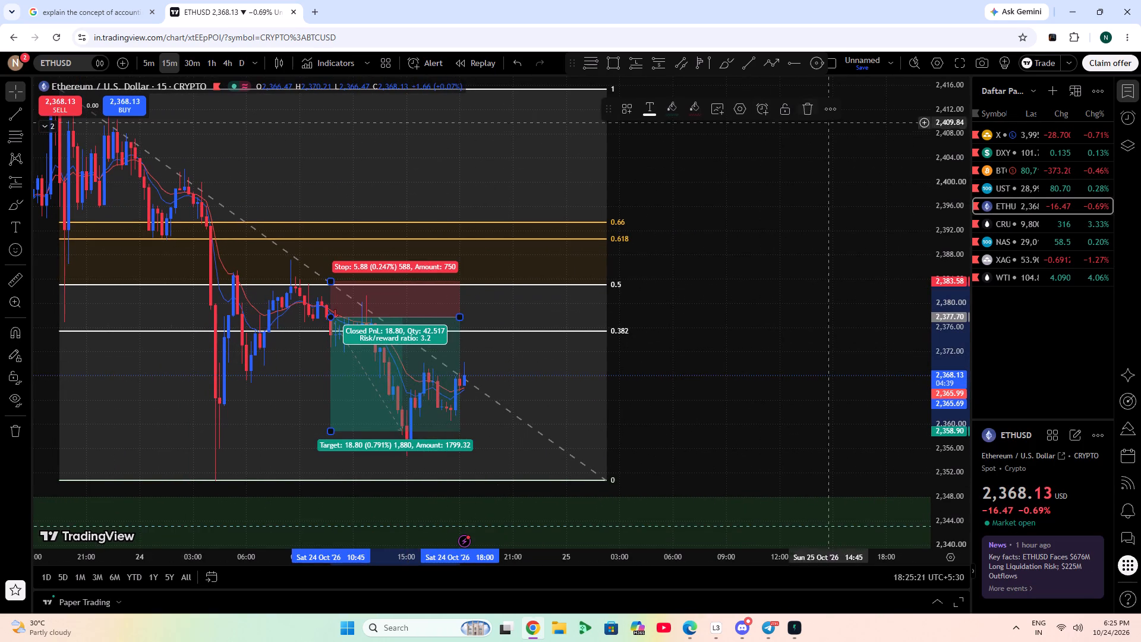
pyautogui.click(811, 101)
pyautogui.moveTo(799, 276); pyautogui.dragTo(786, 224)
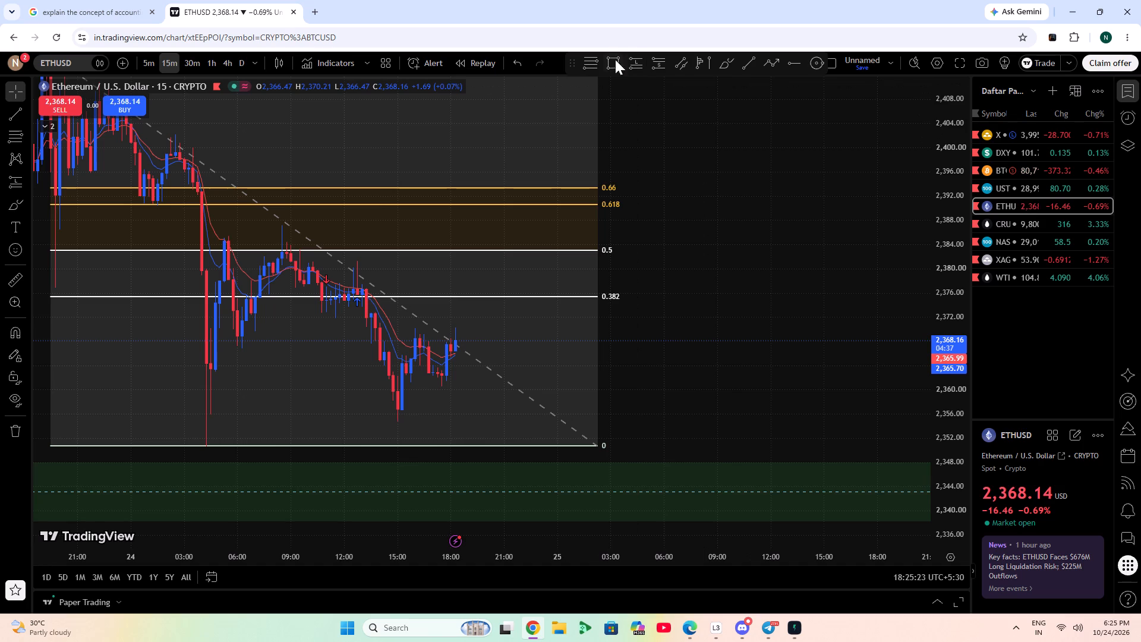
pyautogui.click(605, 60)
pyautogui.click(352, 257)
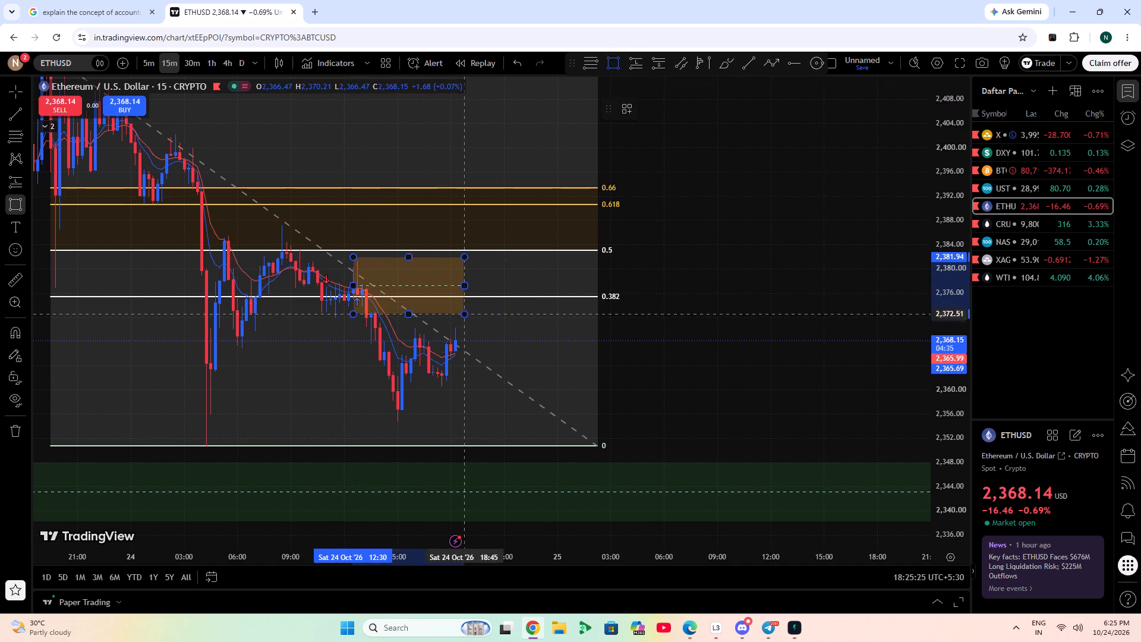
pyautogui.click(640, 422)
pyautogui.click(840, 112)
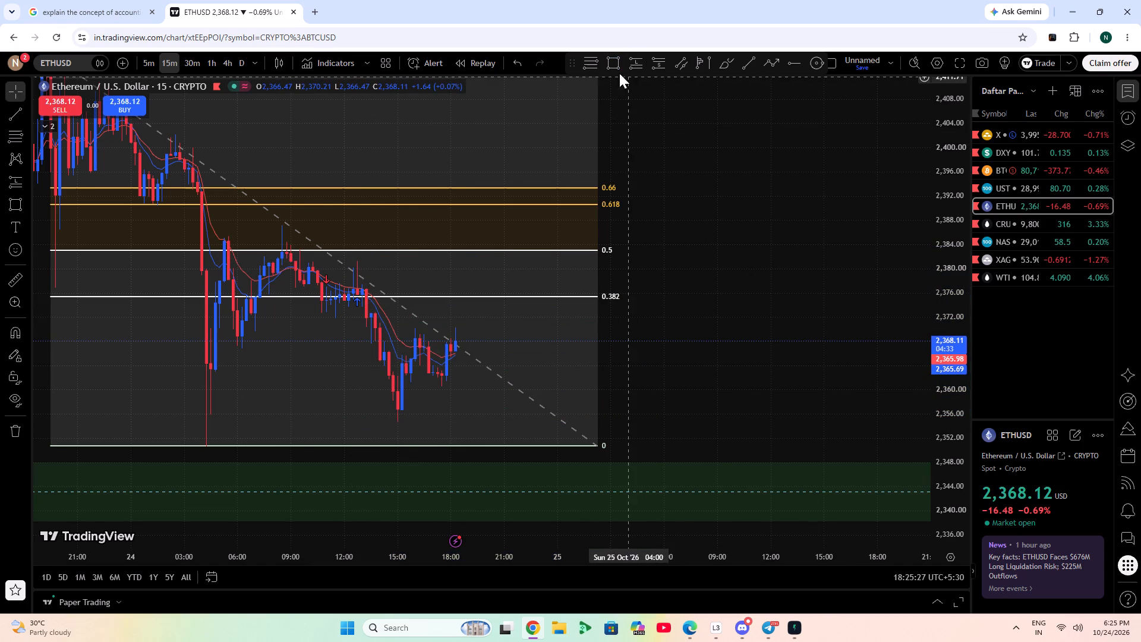
# Draw a Fibonacci retracement on ETHUSD from the 24 Oct morning high near 2,387.54 down to the 15:00 swing low.
pyautogui.click(598, 62)
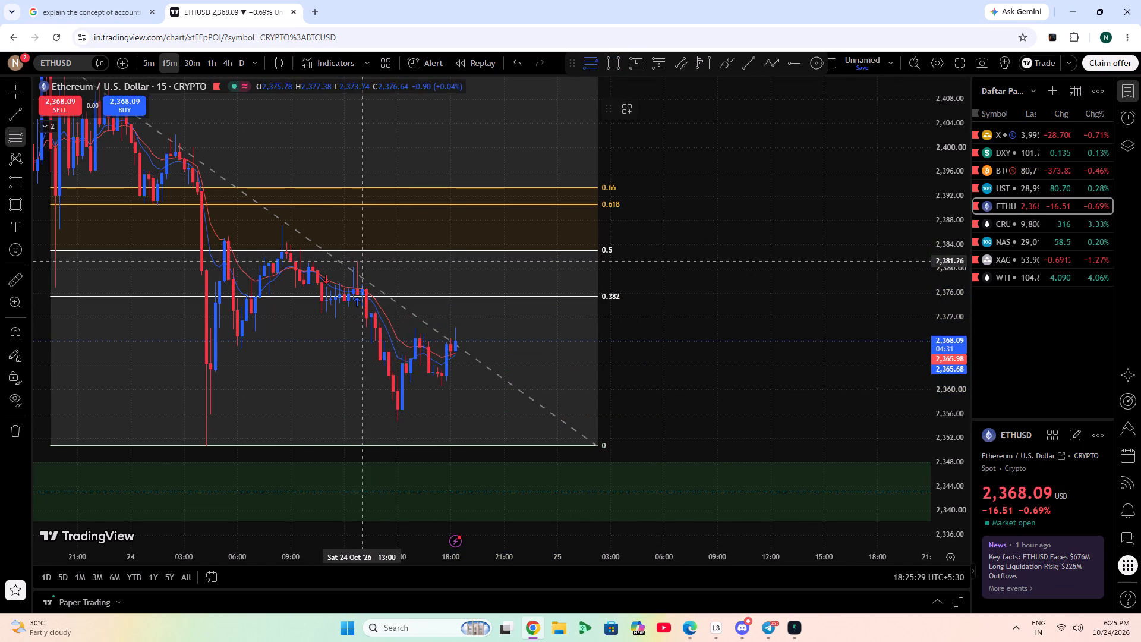
pyautogui.click(282, 223)
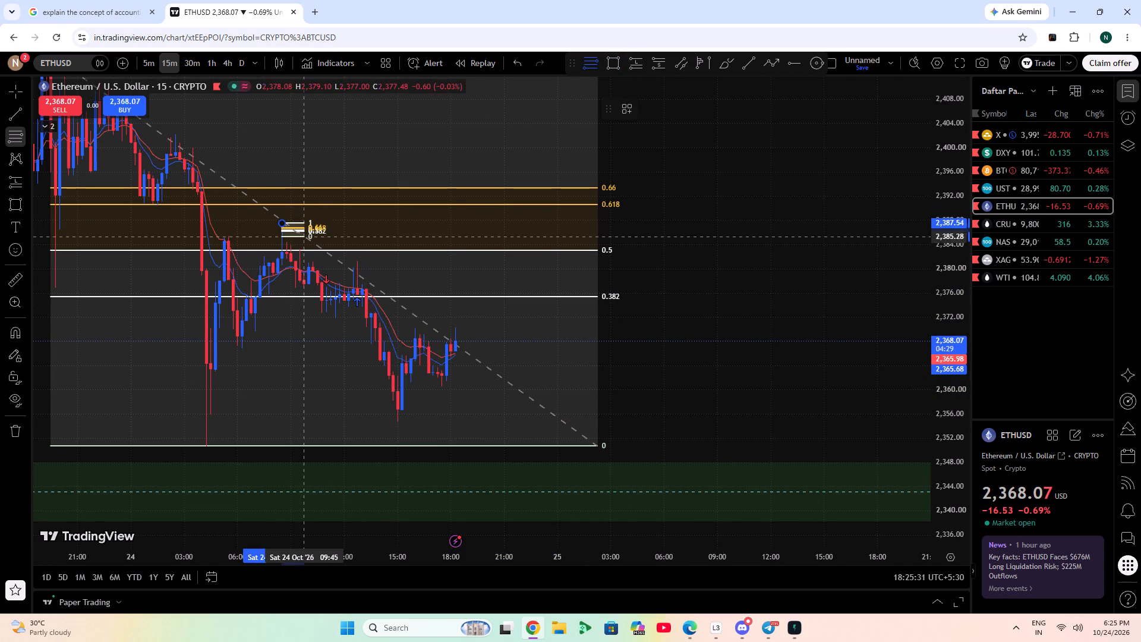
pyautogui.click(676, 421)
pyautogui.click(720, 392)
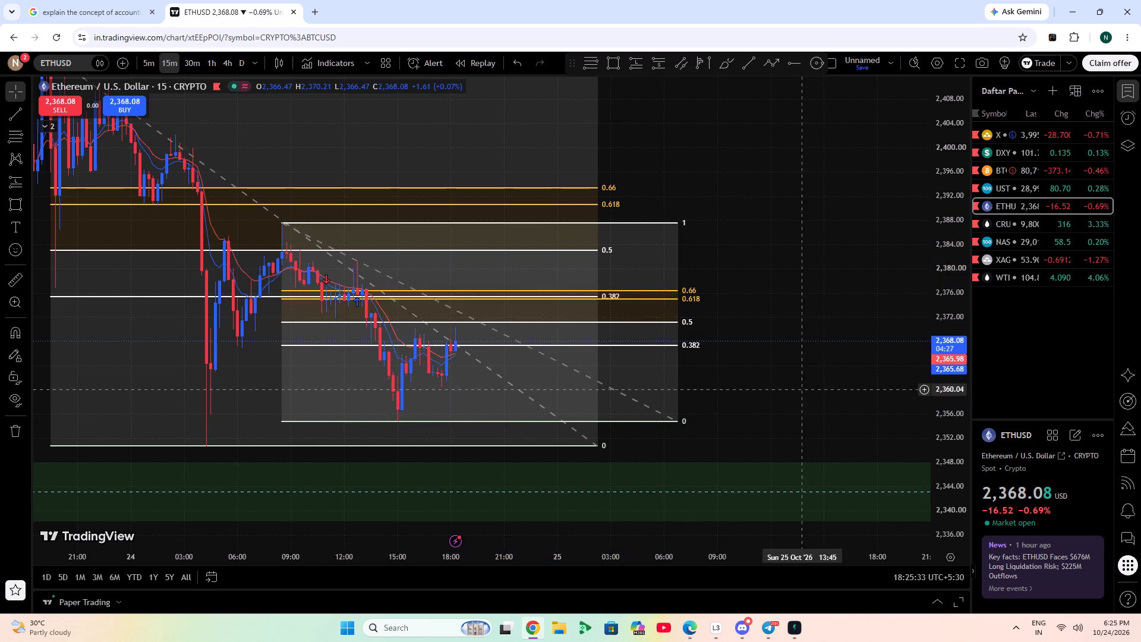
# Delete the older, larger Fibonacci retracement from the ETHUSD chart.
pyautogui.scroll(3, 963, 435)
pyautogui.click(467, 149)
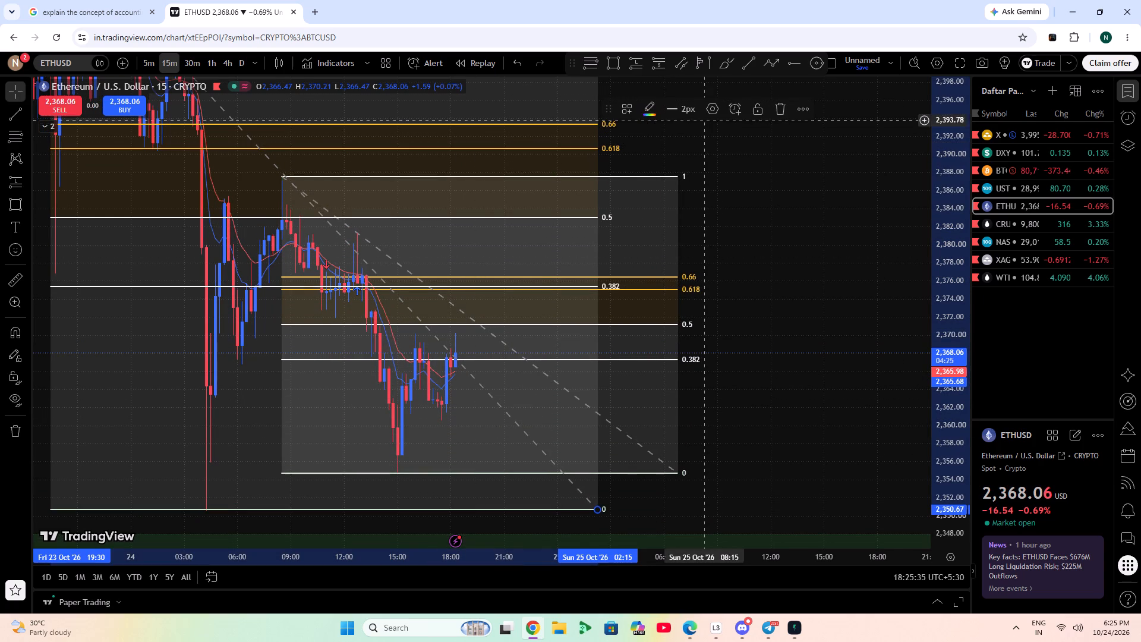
pyautogui.click(772, 108)
# Examine ETHUSD price action around the new retracement, the earlier swings and the green support zone.
pyautogui.scroll(-4, 835, 238)
pyautogui.scroll(-5, 960, 347)
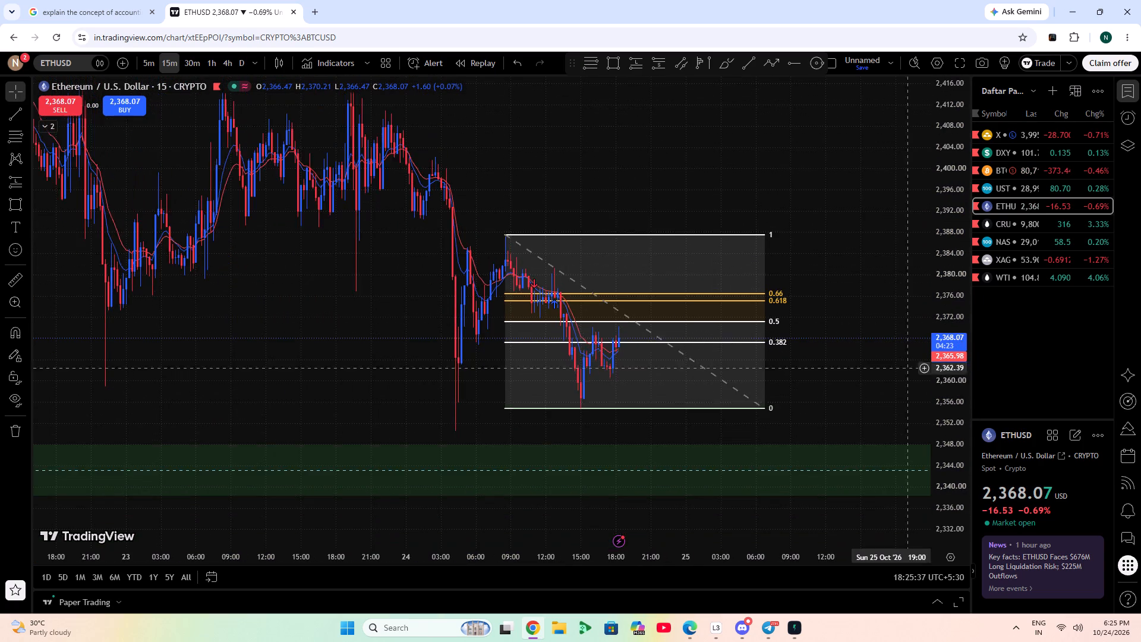
pyautogui.scroll(6, 881, 385)
pyautogui.moveTo(868, 335); pyautogui.dragTo(934, 325)
pyautogui.scroll(3, 950, 388)
pyautogui.moveTo(887, 395); pyautogui.dragTo(919, 355)
pyautogui.scroll(-4, 624, 345)
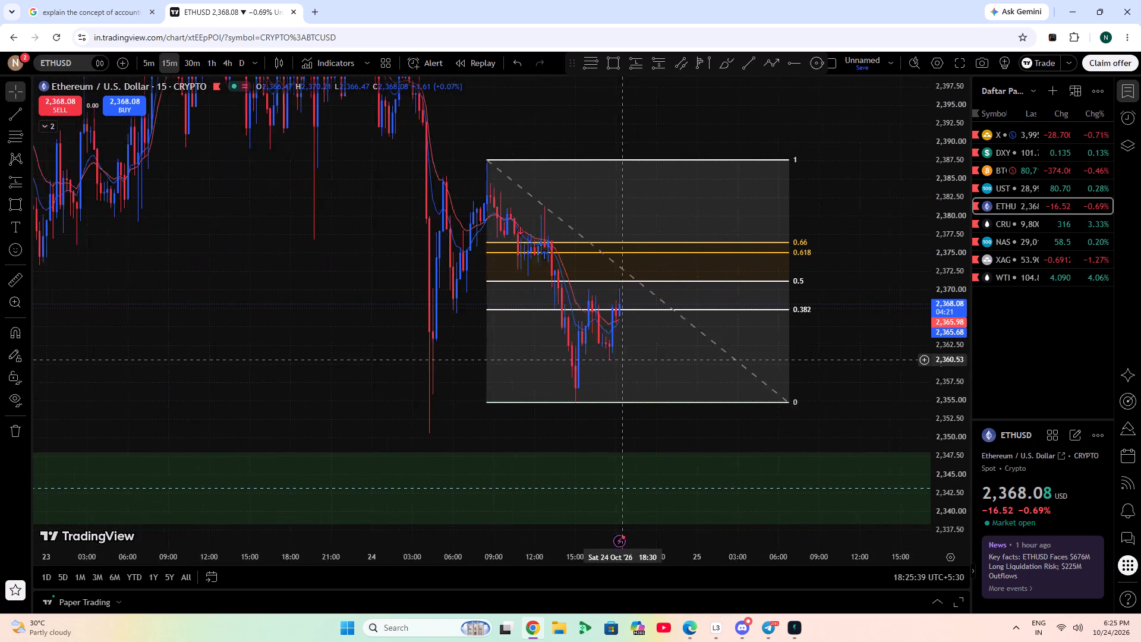
pyautogui.scroll(-3, 622, 360)
pyautogui.scroll(-3, 934, 405)
pyautogui.scroll(3, 795, 440)
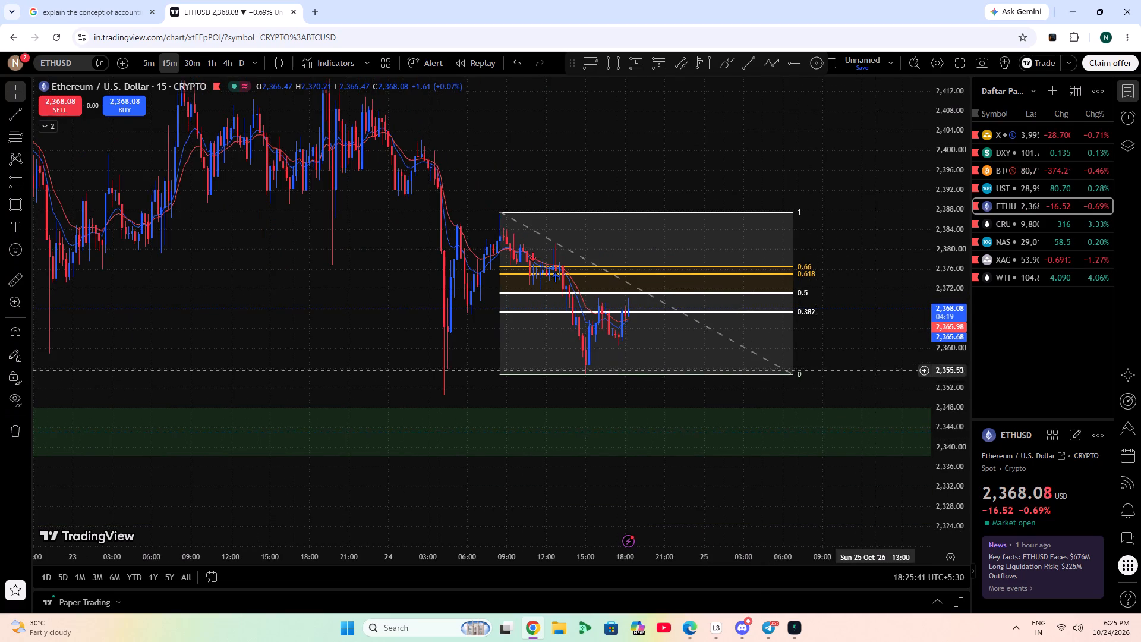
pyautogui.scroll(5, 877, 394)
pyautogui.scroll(3, 927, 404)
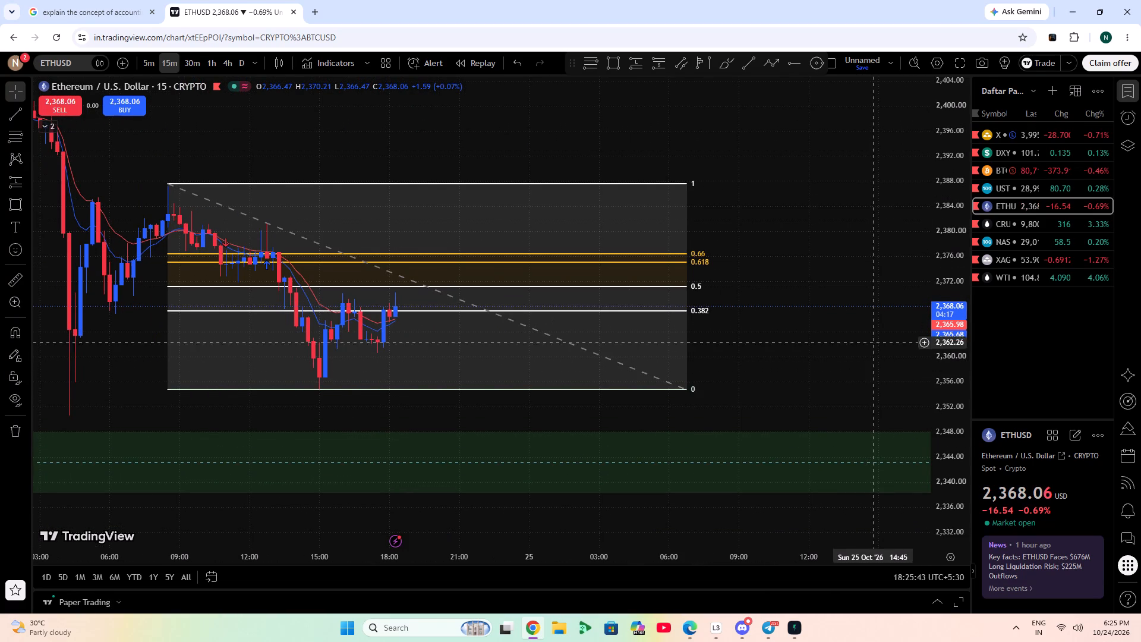
pyautogui.scroll(3, 935, 423)
pyautogui.scroll(-5, 881, 391)
pyautogui.scroll(-3, 954, 396)
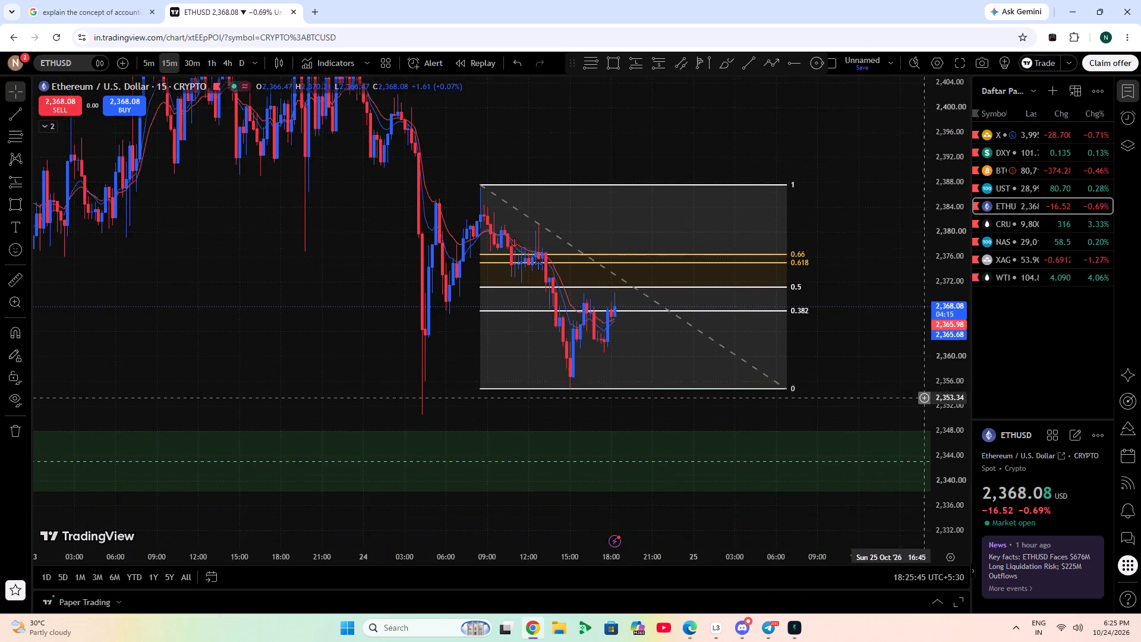
pyautogui.scroll(3, 844, 398)
pyautogui.moveTo(859, 318); pyautogui.dragTo(797, 354)
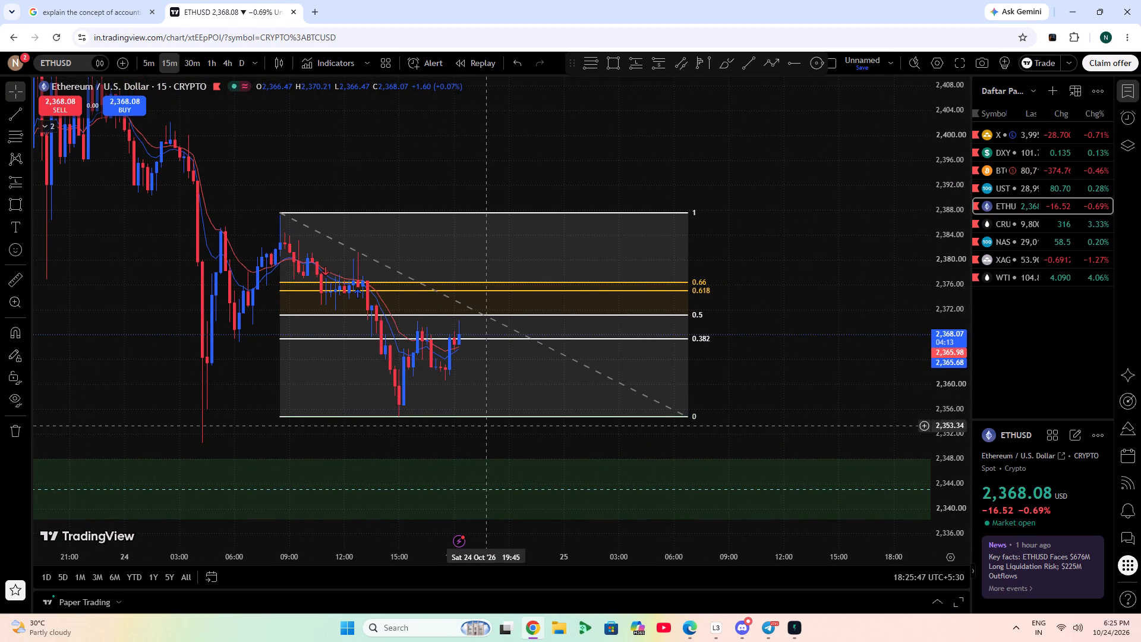
pyautogui.scroll(-6, 251, 352)
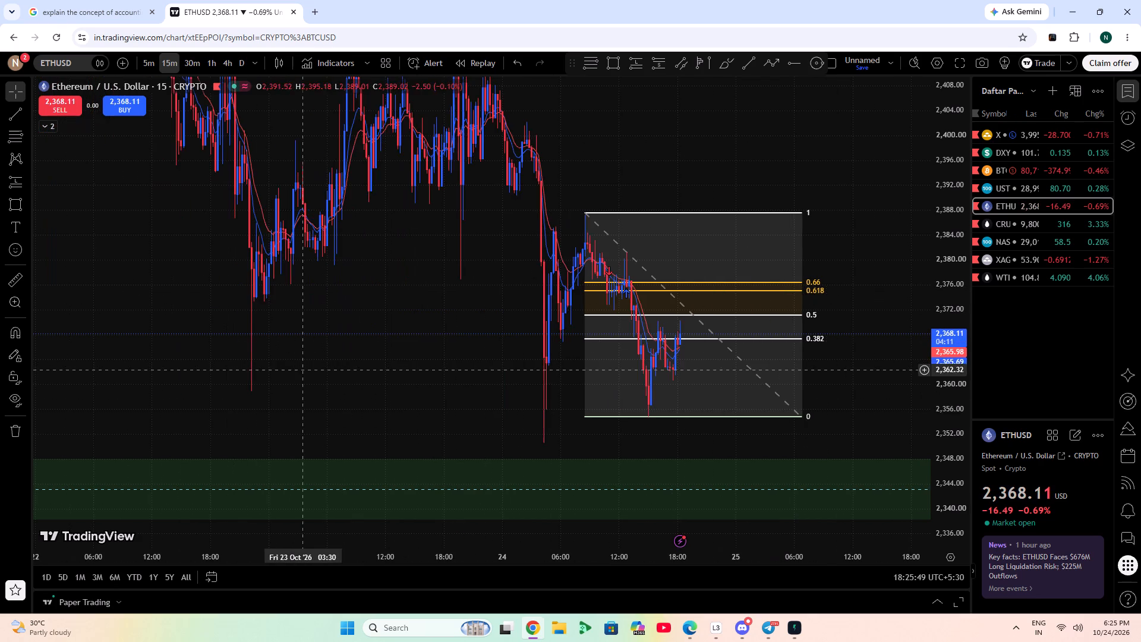
pyautogui.scroll(-6, 405, 357)
pyautogui.moveTo(403, 305); pyautogui.dragTo(354, 641)
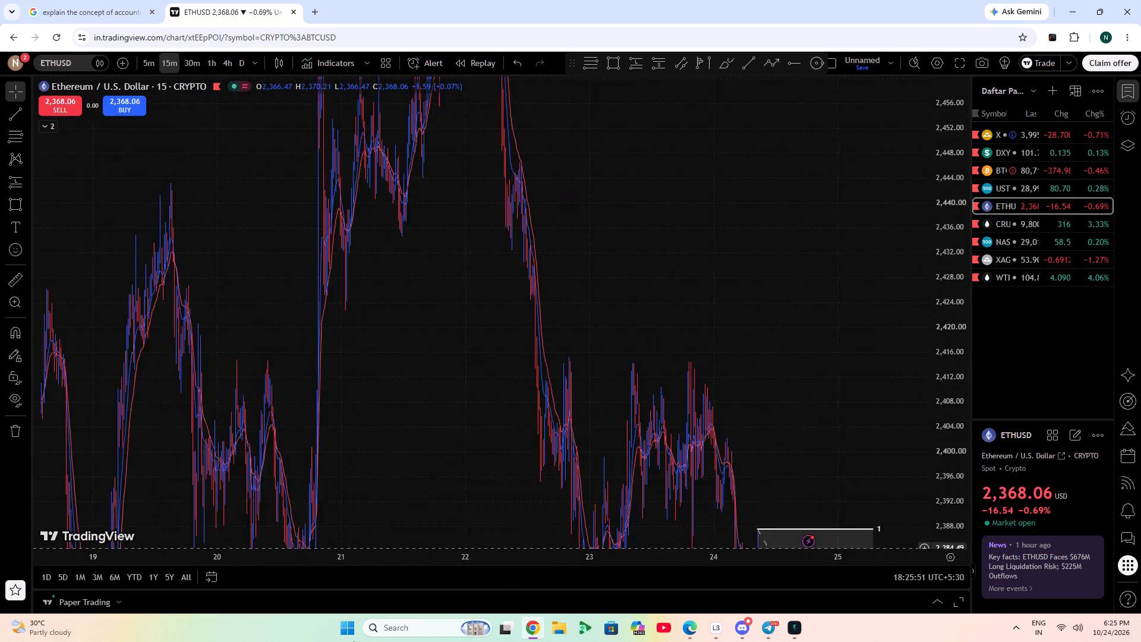
pyautogui.moveTo(354, 641); pyautogui.dragTo(280, 635)
pyautogui.moveTo(547, 171); pyautogui.dragTo(504, 25)
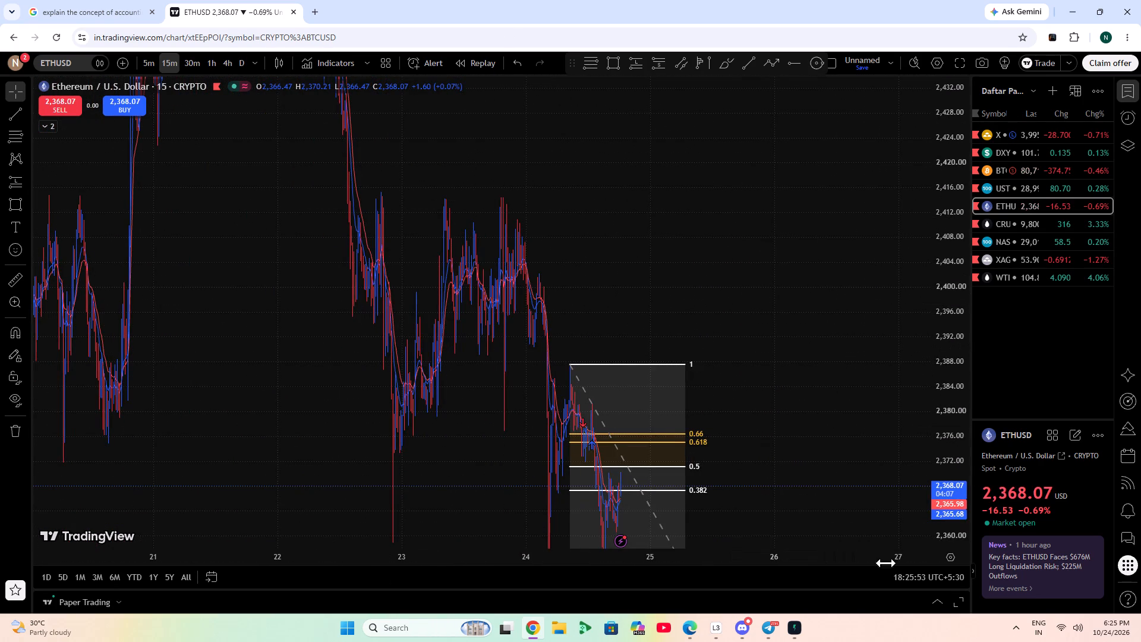
pyautogui.moveTo(838, 473); pyautogui.dragTo(829, 266)
pyautogui.scroll(7, 649, 362)
pyautogui.moveTo(614, 374); pyautogui.dragTo(746, 414)
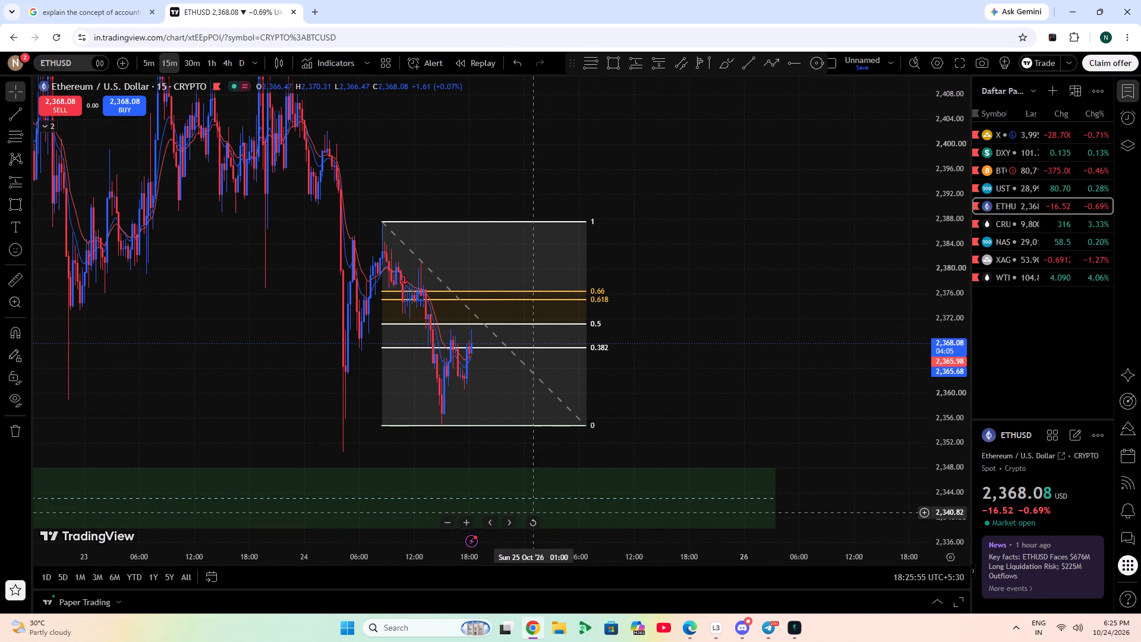
pyautogui.click(469, 525)
pyautogui.moveTo(576, 416); pyautogui.dragTo(770, 411)
pyautogui.scroll(2, 945, 479)
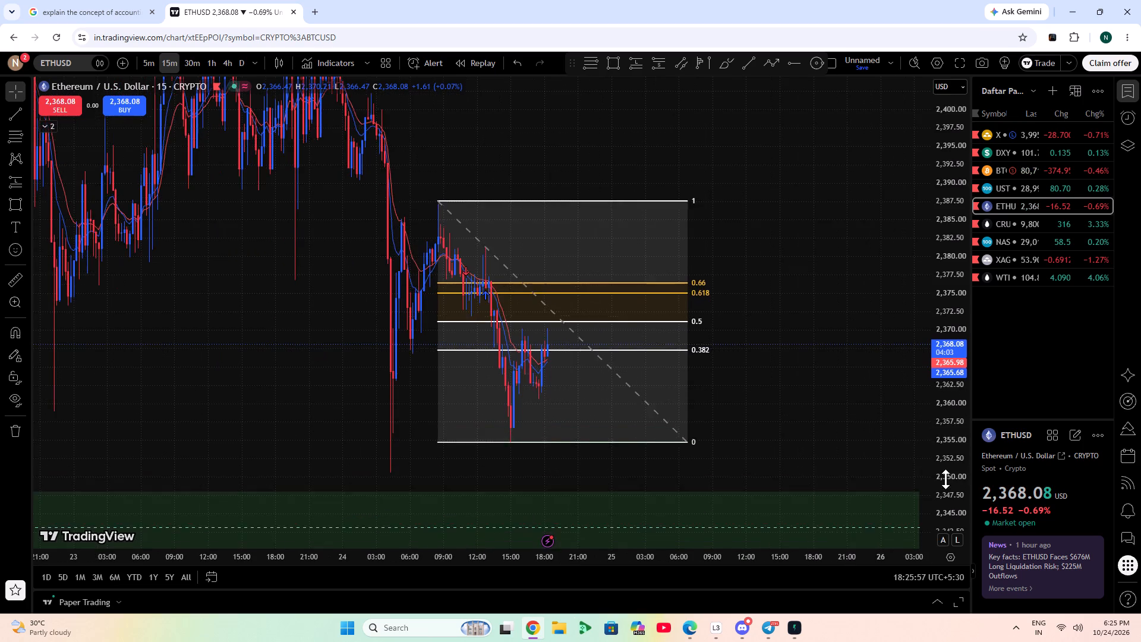
pyautogui.scroll(4, 945, 479)
pyautogui.moveTo(796, 456); pyautogui.dragTo(846, 418)
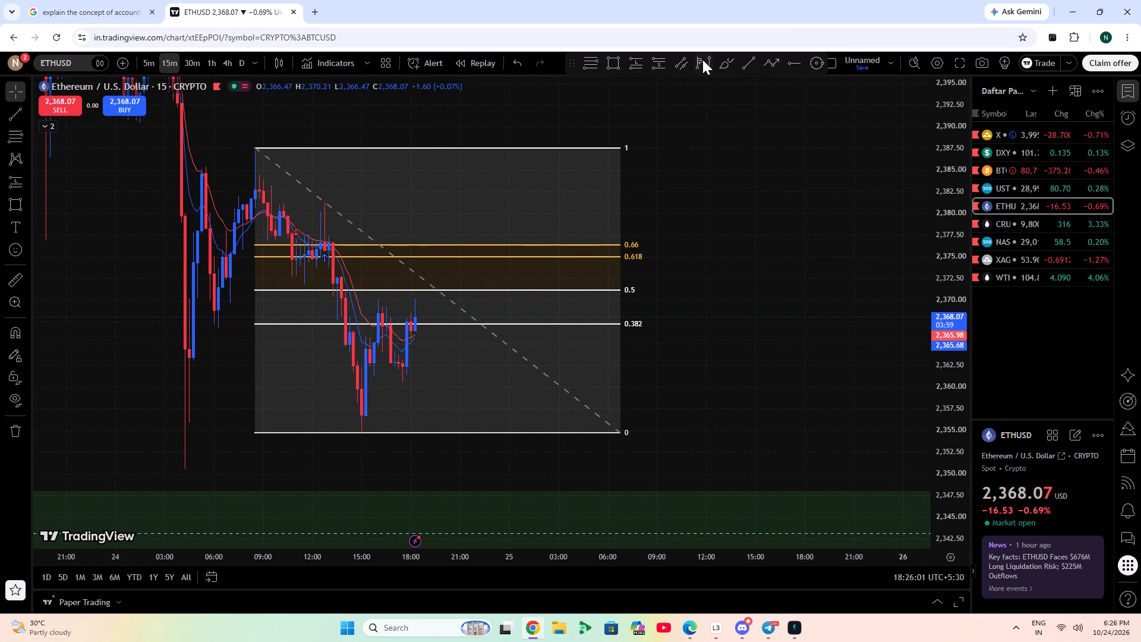
# Draw a projected price path from about 2,368.41 up into the 0.618–0.66 zone and down to about 2,351.09.
pyautogui.click(767, 65)
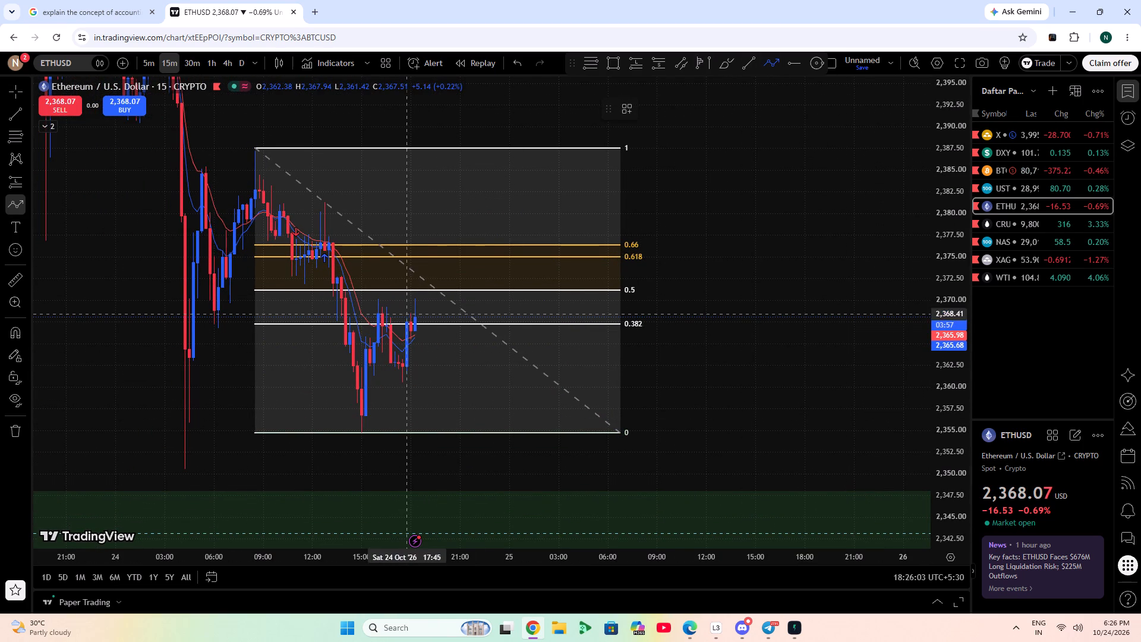
pyautogui.click(406, 314)
pyautogui.click(428, 250)
pyautogui.doubleClick(510, 464)
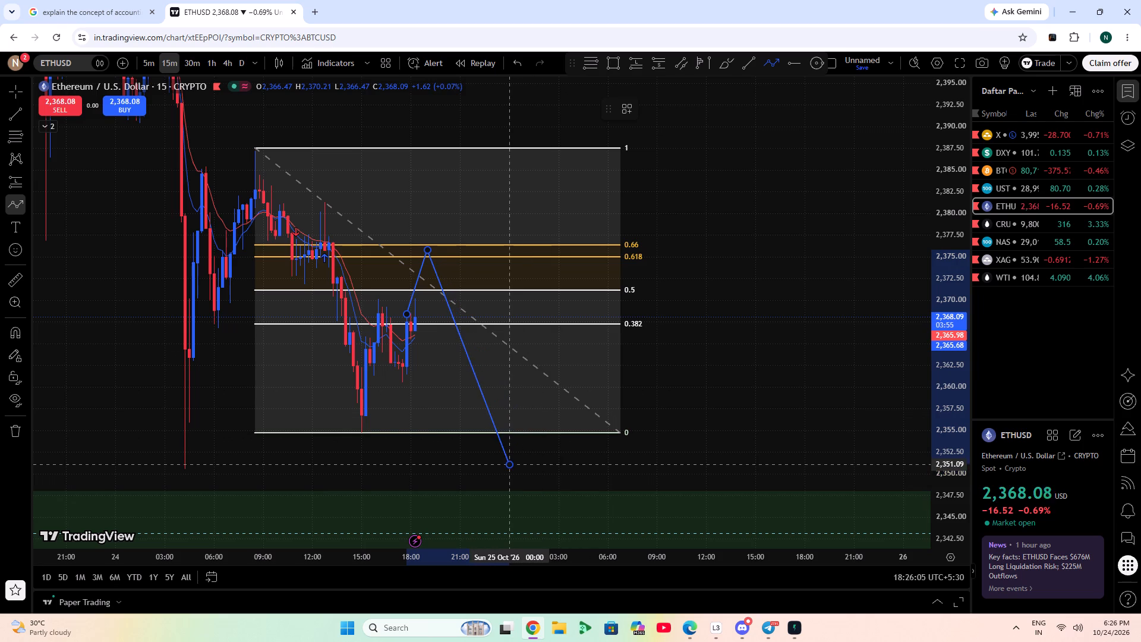
pyautogui.click(711, 359)
# Minimize the browser window to reveal the desktop.
pyautogui.click(1077, 0)
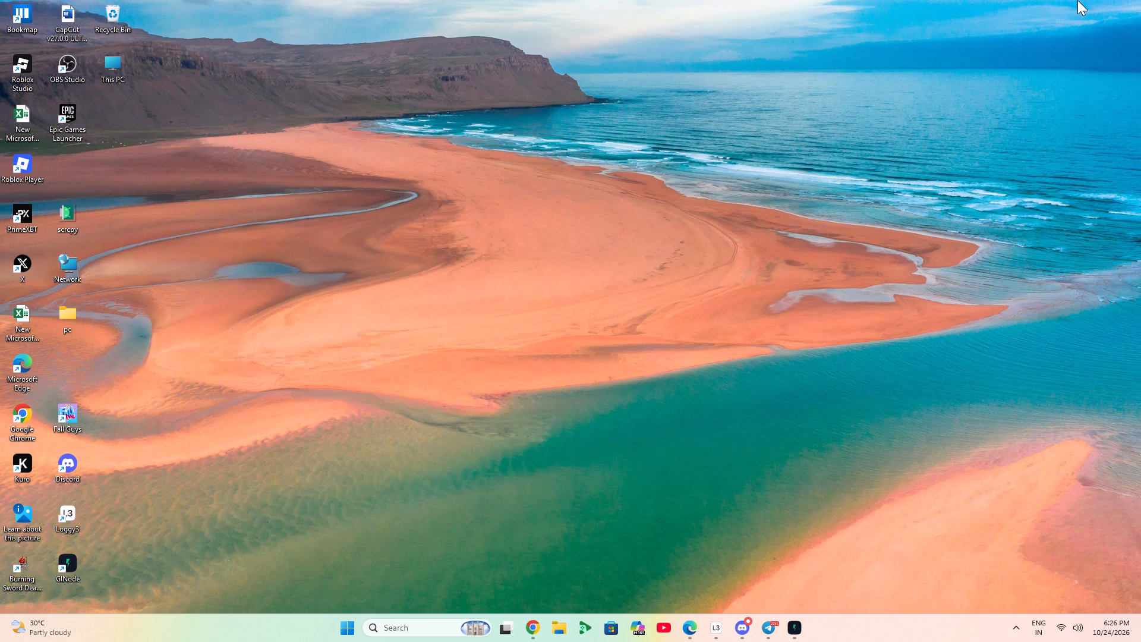
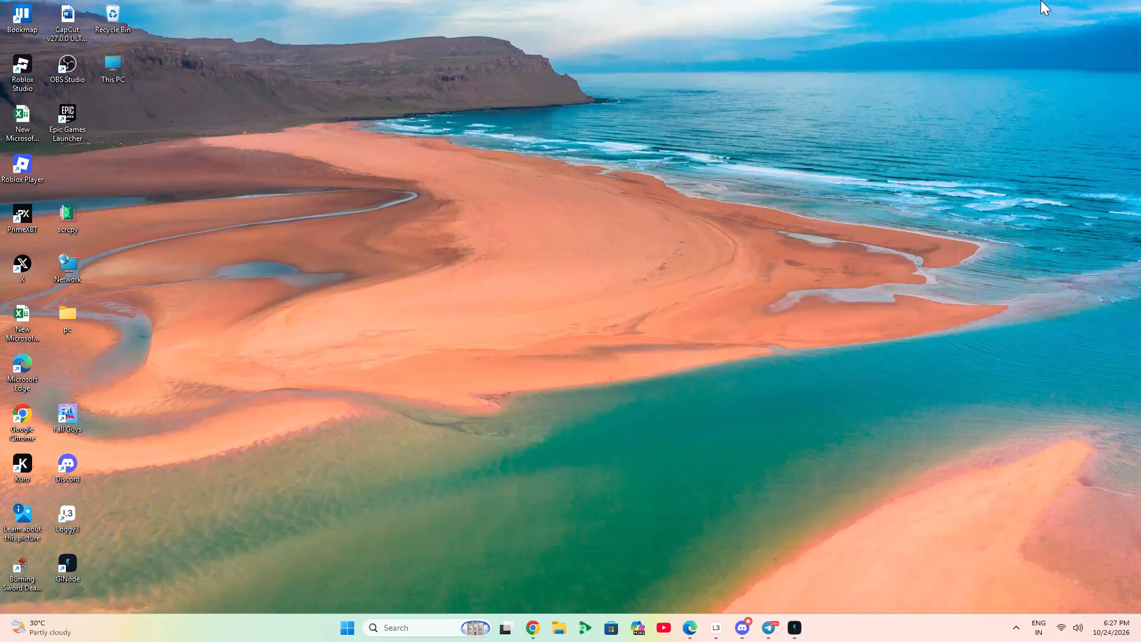
# Switch back to the ETHUSD chart in Chrome.
pyautogui.scroll(-17, 1041, 0)
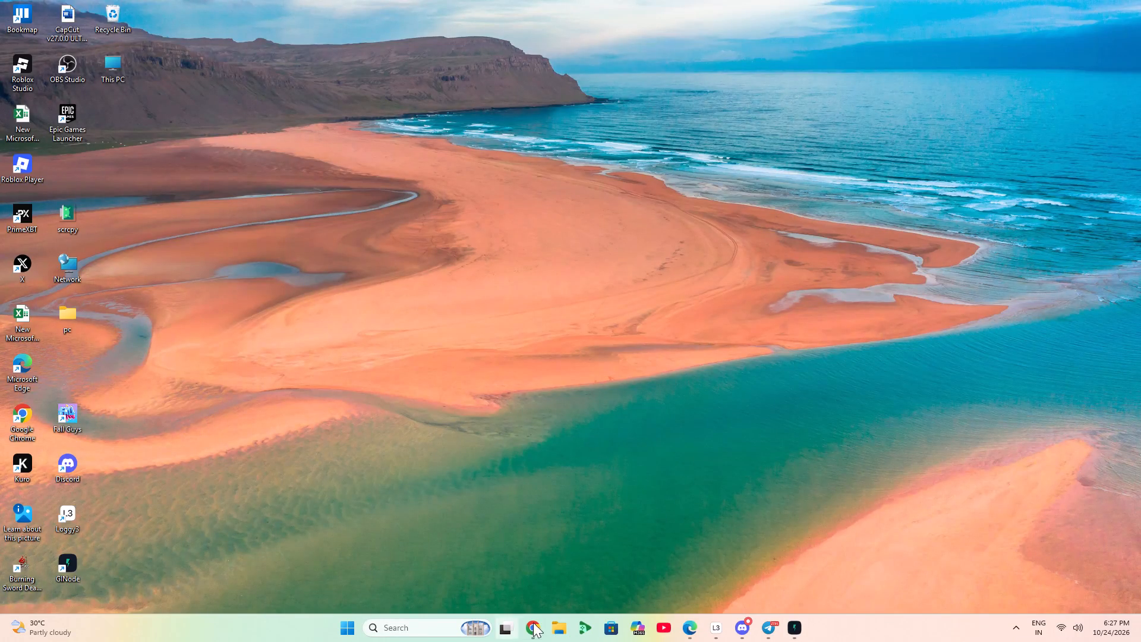
pyautogui.click(540, 624)
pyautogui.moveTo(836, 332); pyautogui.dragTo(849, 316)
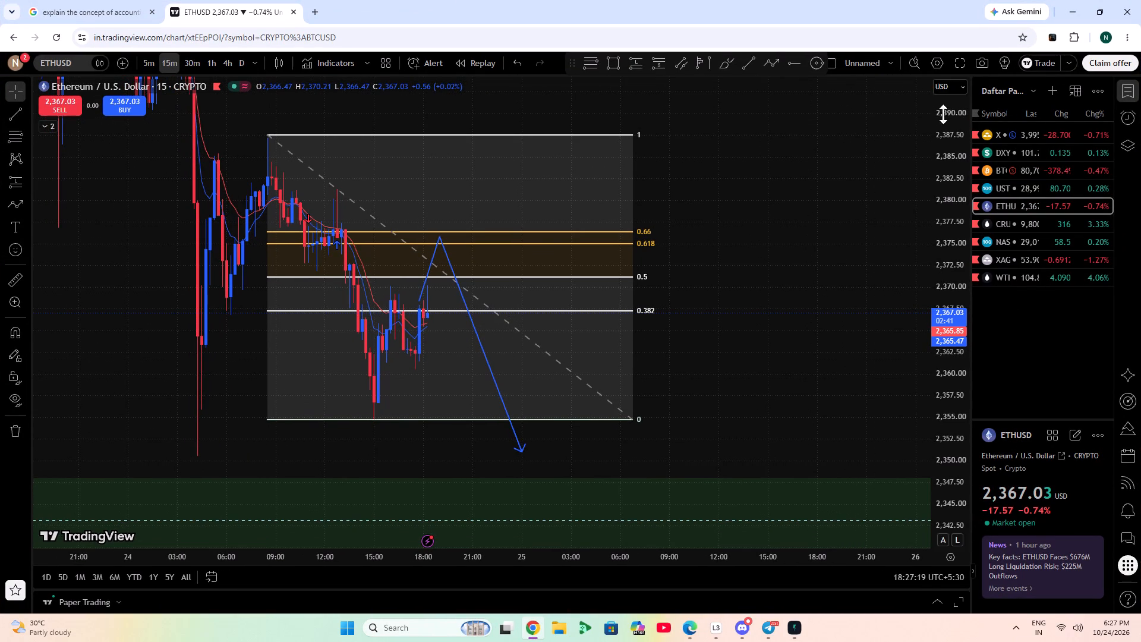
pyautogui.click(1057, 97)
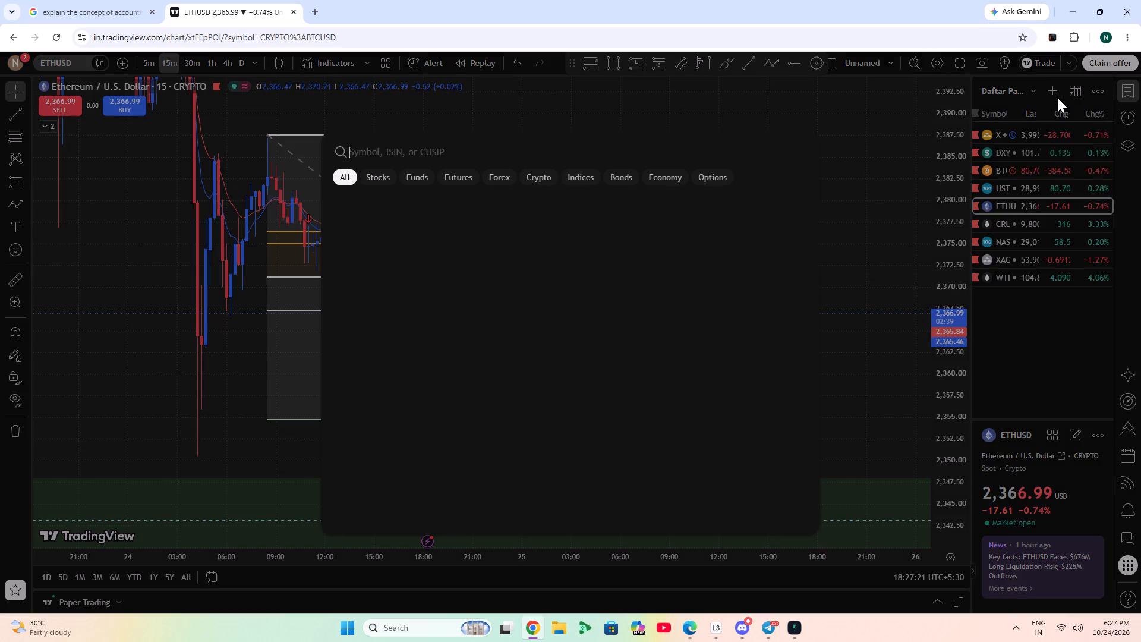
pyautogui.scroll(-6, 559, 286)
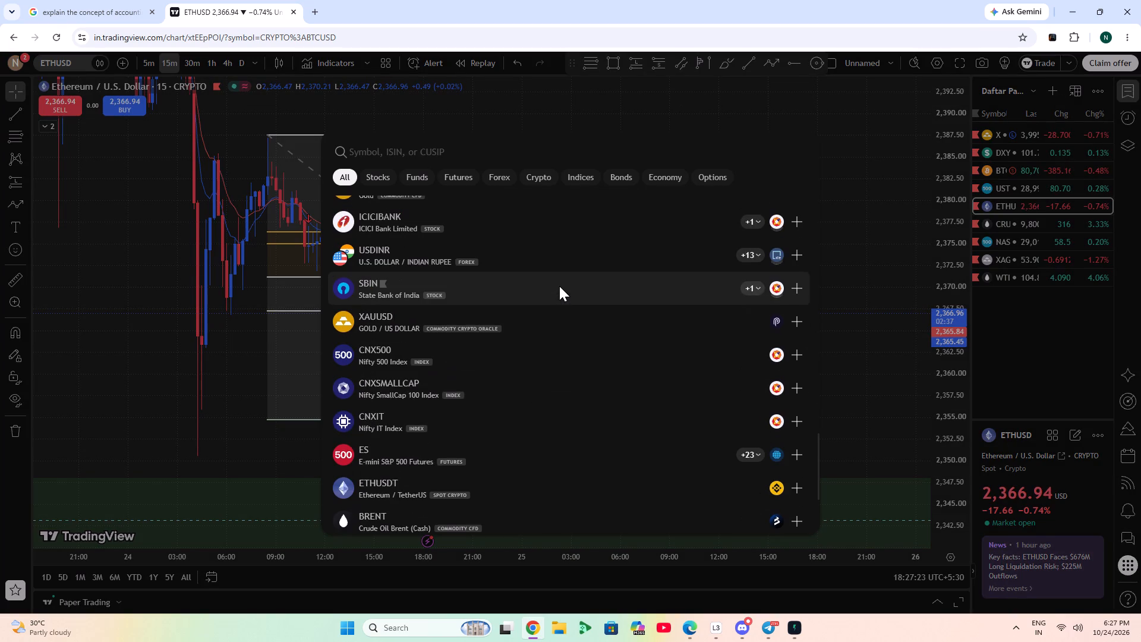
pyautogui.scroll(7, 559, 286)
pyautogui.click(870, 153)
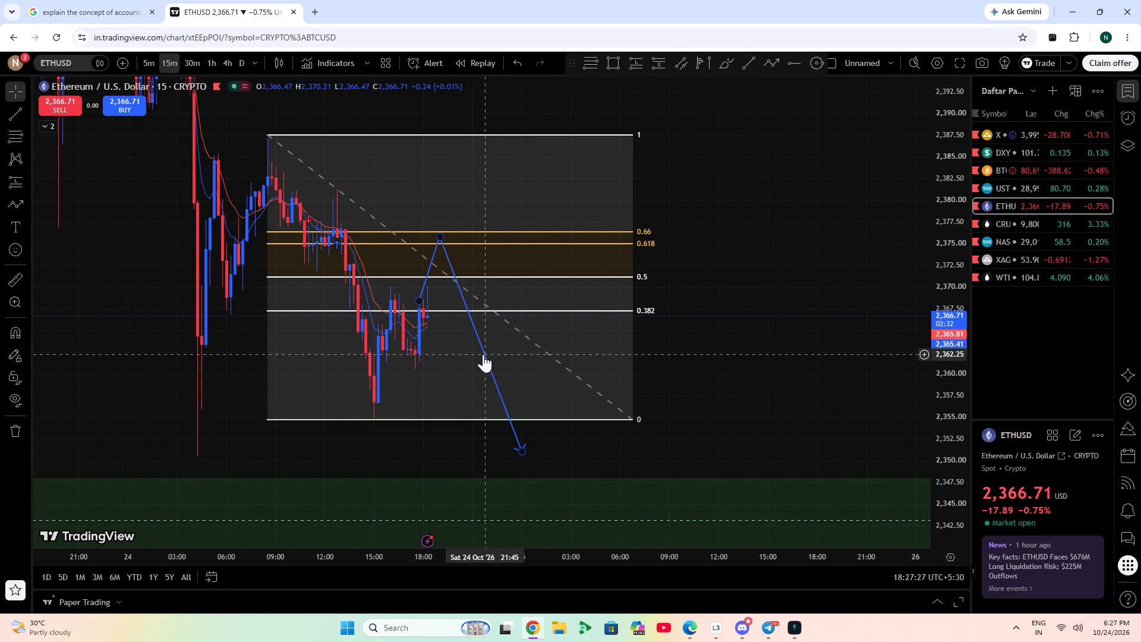
# Examine ETHUSD price action around the Fibonacci retracement, the projected path and the green support zone at several zoom levels.
pyautogui.moveTo(483, 354); pyautogui.dragTo(493, 352)
pyautogui.moveTo(764, 230); pyautogui.dragTo(857, 248)
pyautogui.scroll(-5, 890, 316)
pyautogui.scroll(-3, 950, 333)
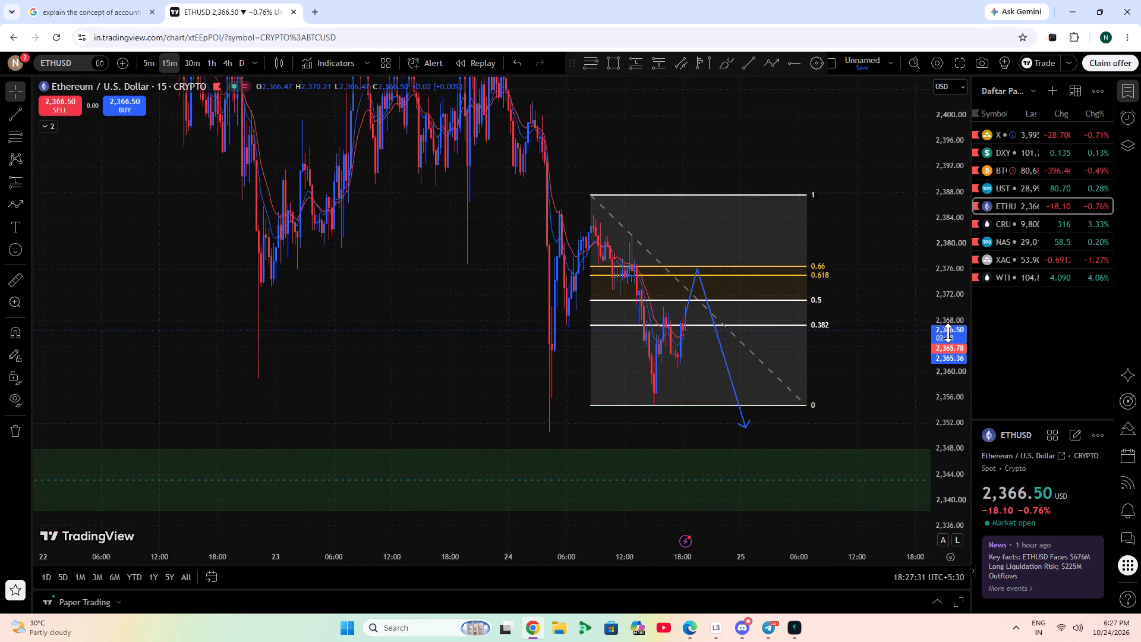
pyautogui.scroll(3, 840, 395)
pyautogui.scroll(2, 950, 385)
pyautogui.scroll(-6, 713, 0)
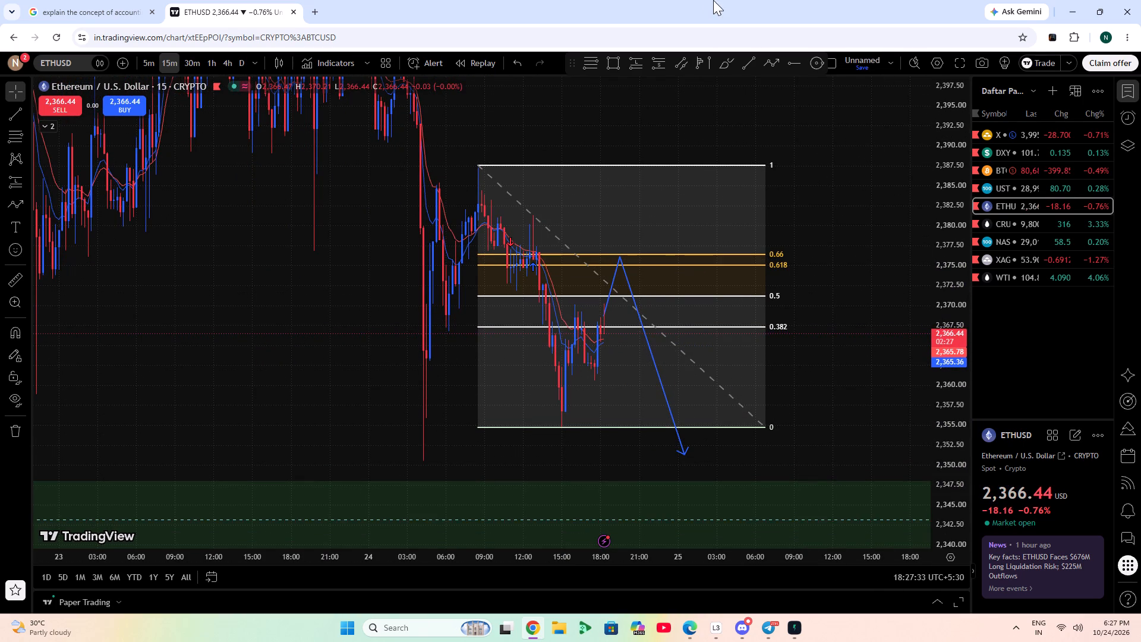
pyautogui.scroll(-5, 713, 0)
pyautogui.moveTo(830, 222); pyautogui.dragTo(715, 205)
pyautogui.scroll(-6, 715, 205)
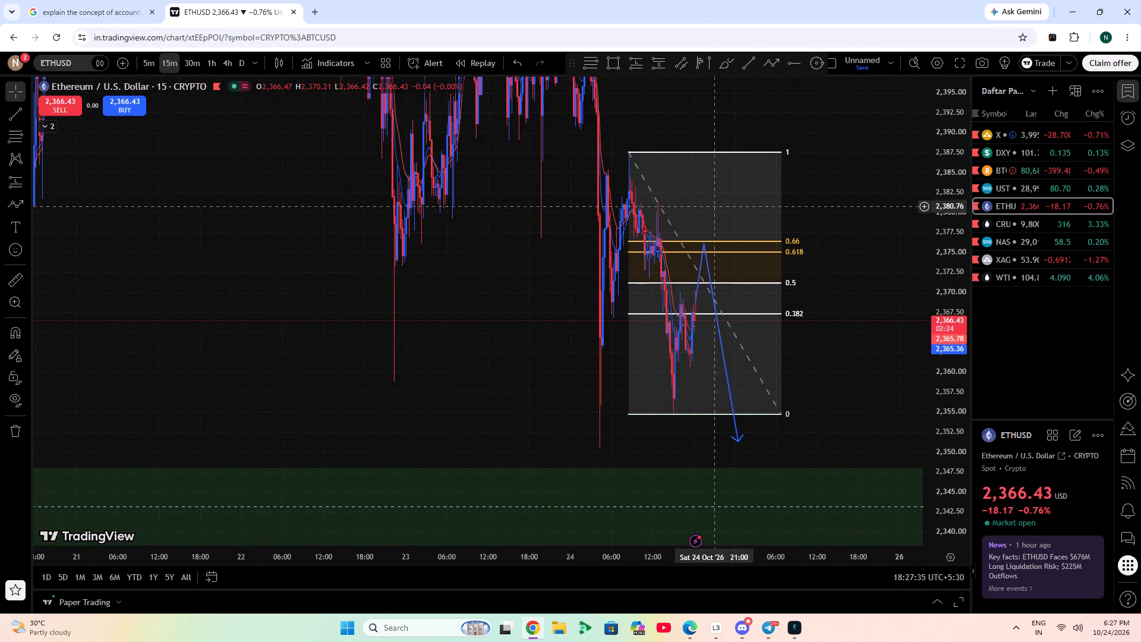
pyautogui.scroll(-5, 931, 287)
pyautogui.scroll(17, 931, 297)
pyautogui.moveTo(658, 199); pyautogui.dragTo(951, 252)
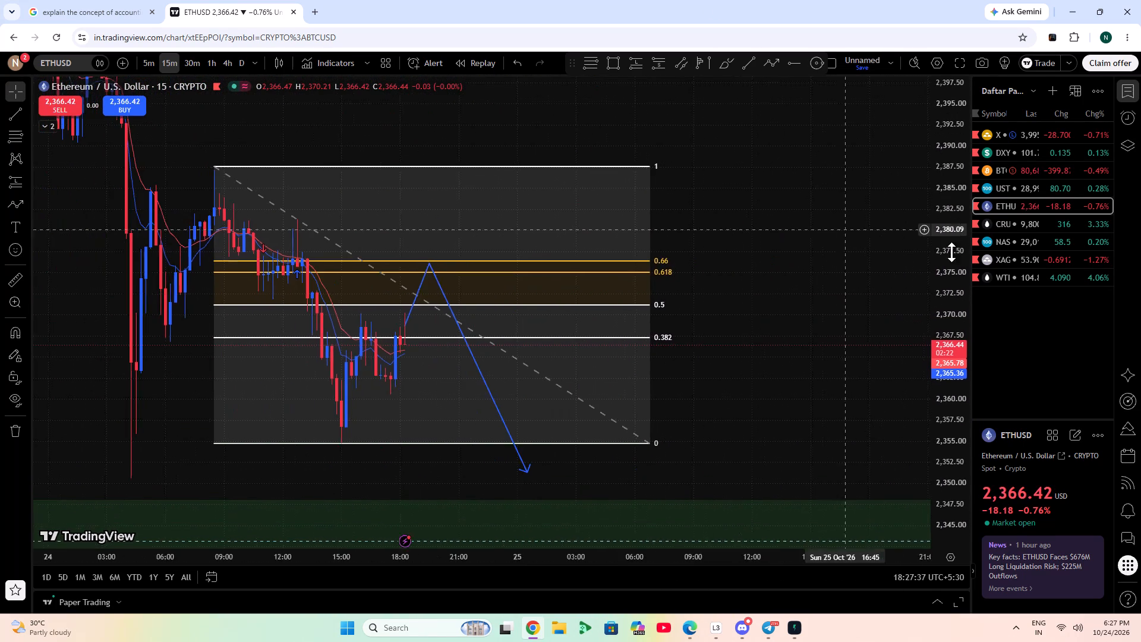
pyautogui.moveTo(951, 252); pyautogui.dragTo(956, 253)
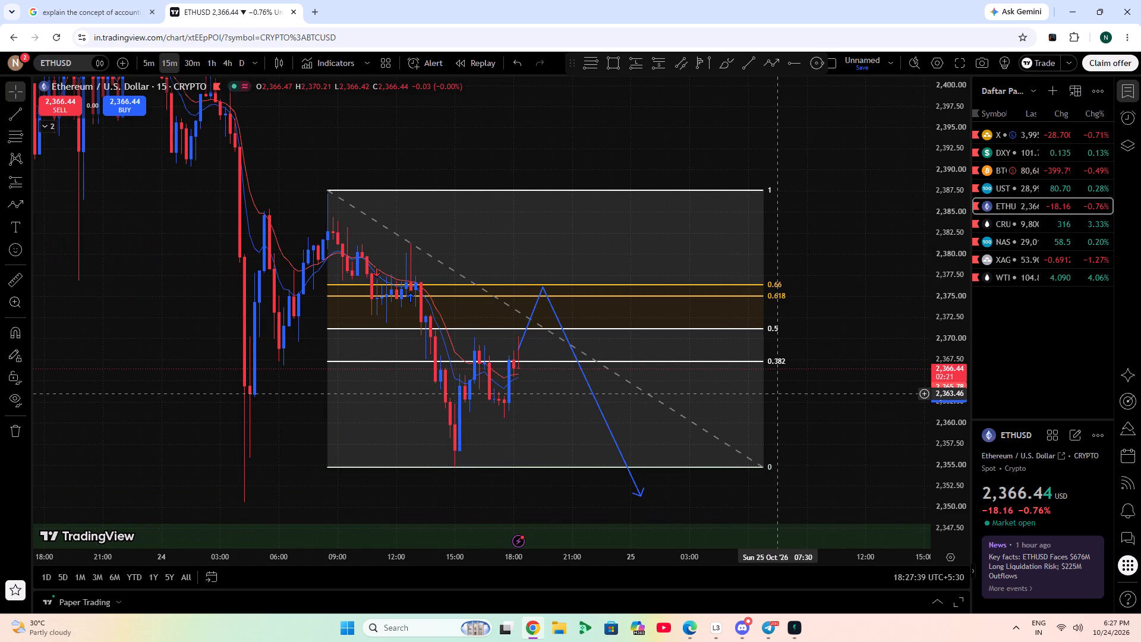
pyautogui.moveTo(811, 427); pyautogui.dragTo(778, 403)
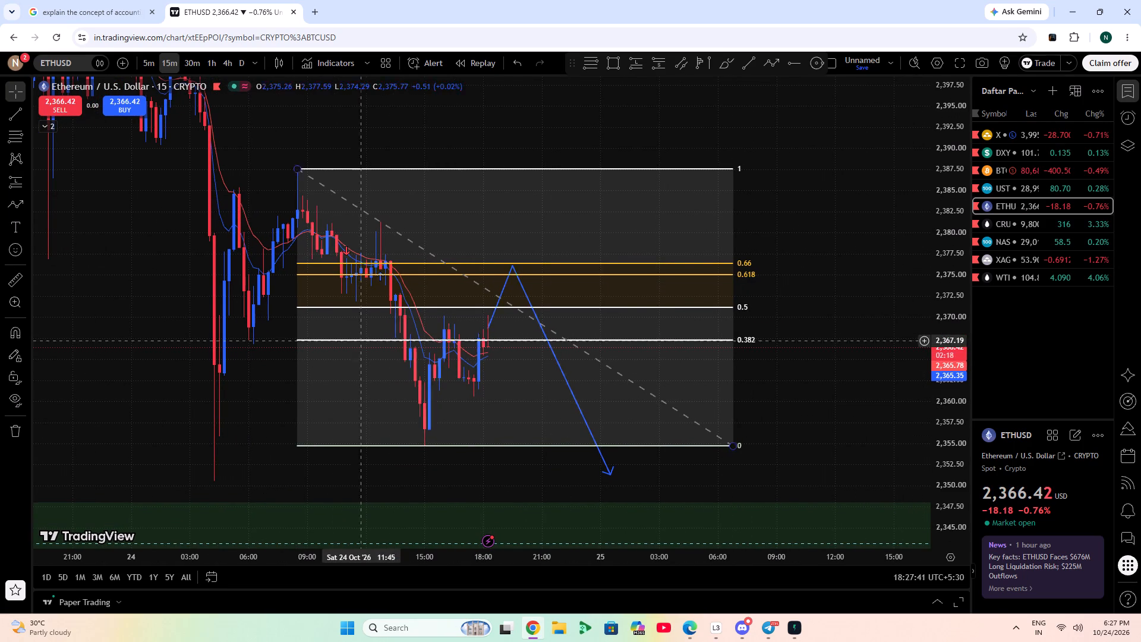
pyautogui.moveTo(853, 267); pyautogui.dragTo(795, 253)
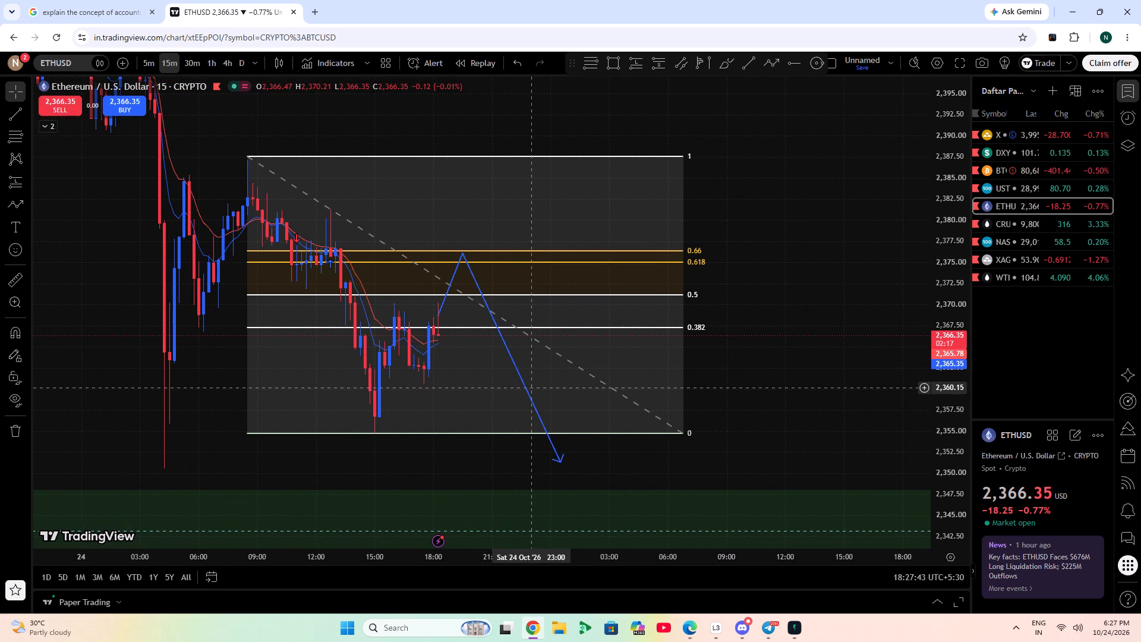
# Remove the Fibonacci retracement and the projected price path from the ETHUSD chart.
pyautogui.click(523, 388)
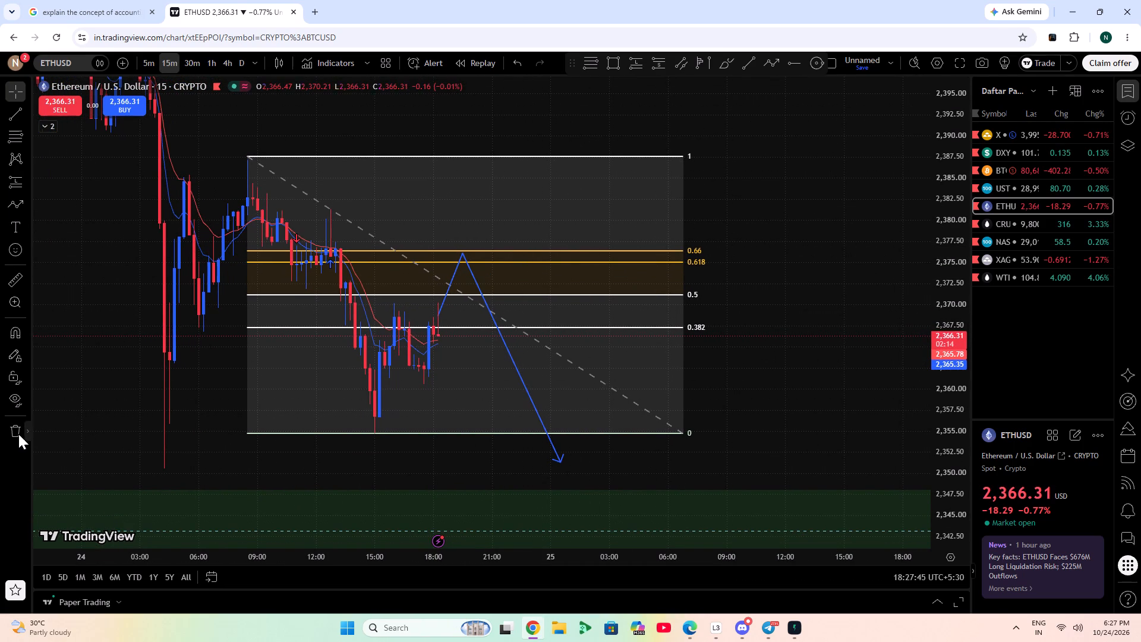
pyautogui.click(10, 438)
pyautogui.click(56, 431)
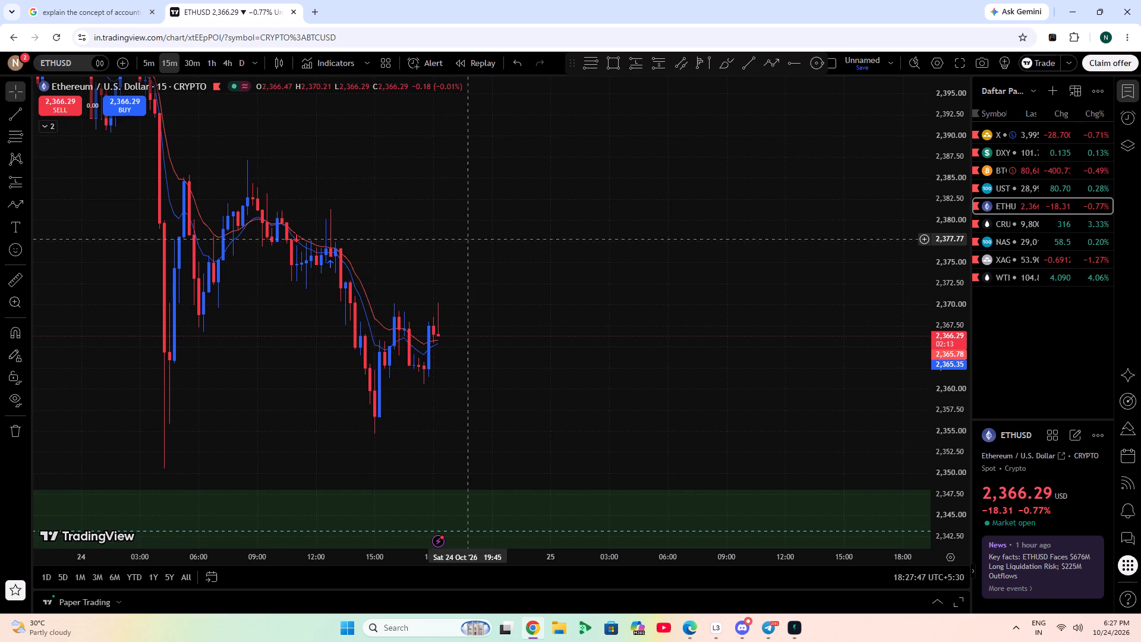
# Draw a rectangle zone over the recent highs from about 2,369.80 to 2,366.98, spanning 24 Oct 14:00 to 25 Oct 01:30.
pyautogui.click(603, 56)
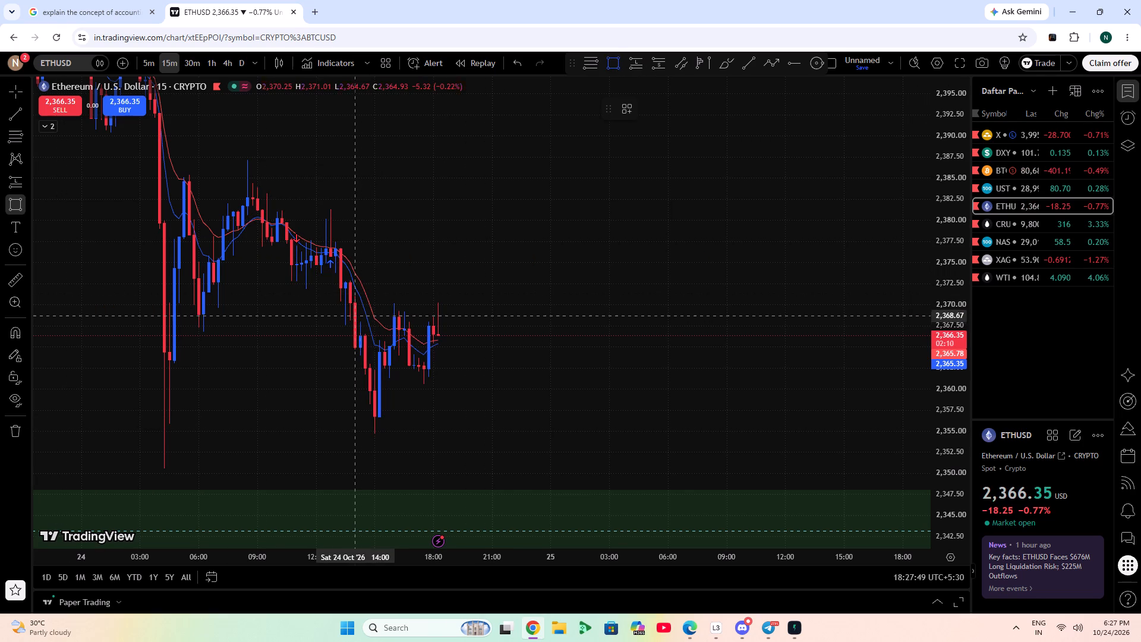
pyautogui.click(355, 316)
pyautogui.click(791, 330)
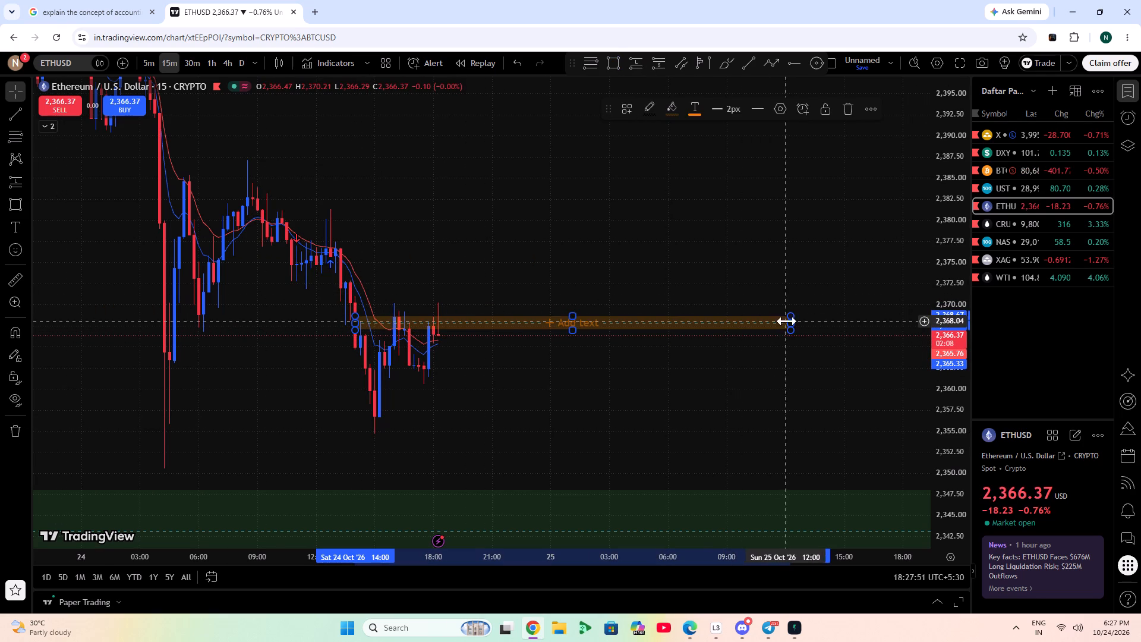
pyautogui.moveTo(790, 321); pyautogui.dragTo(581, 363)
pyautogui.moveTo(468, 317); pyautogui.dragTo(464, 306)
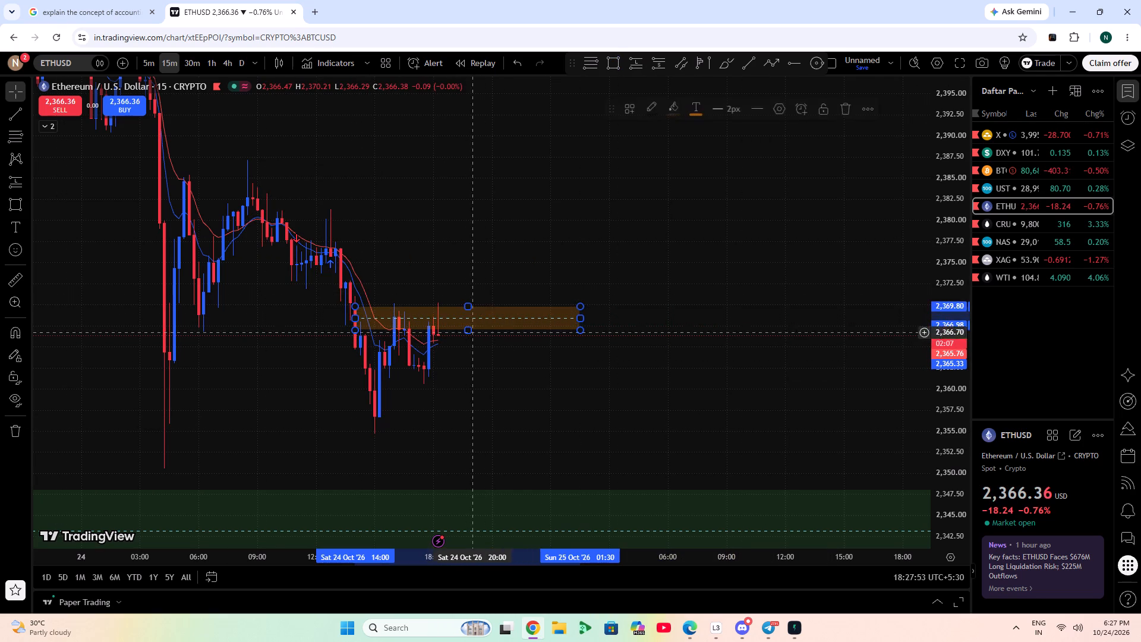
pyautogui.click(494, 361)
# Sell 1 unit of ETHUSD with a market order.
pyautogui.moveTo(494, 361); pyautogui.dragTo(519, 330)
pyautogui.click(64, 108)
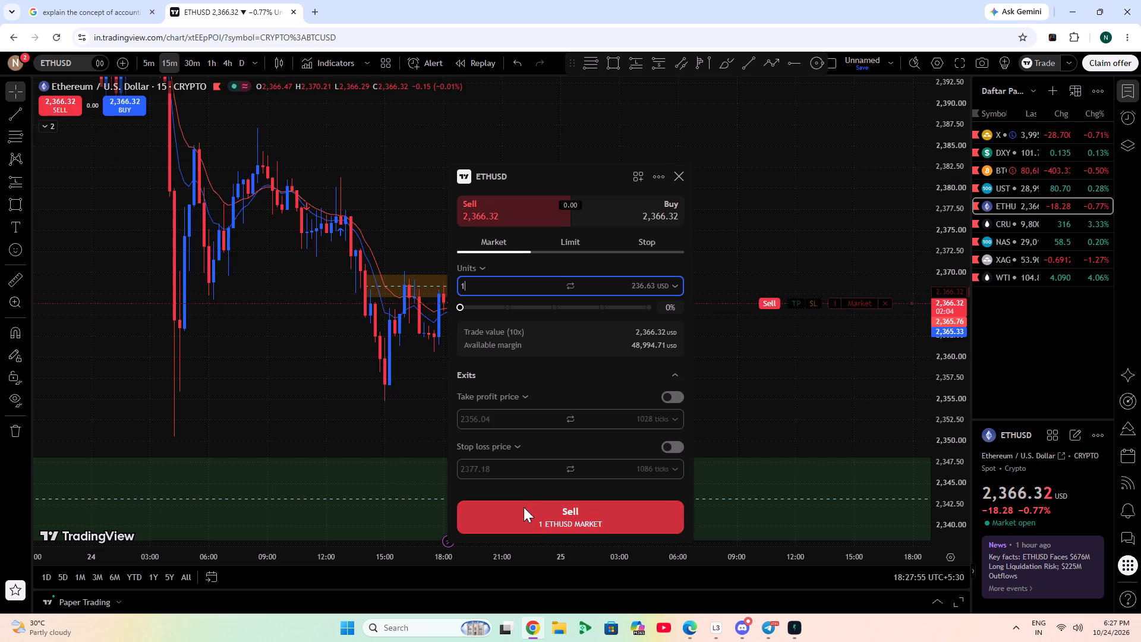
pyautogui.click(543, 516)
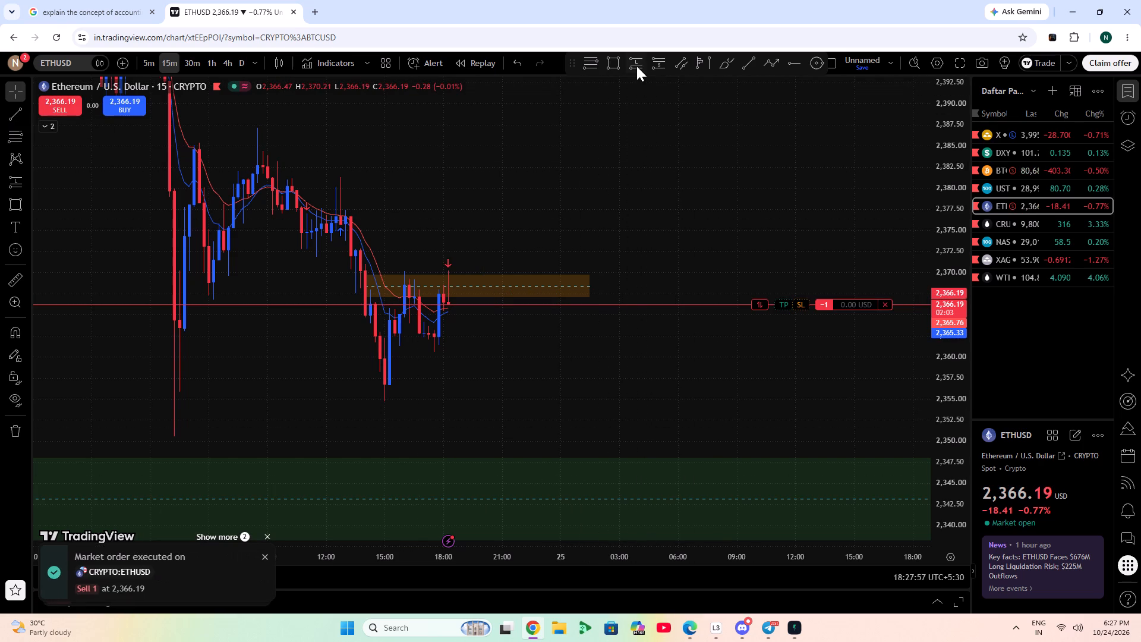
# Draw a short position at the current candle with entry about 2,366.14, stop about 2,371.70 and target about 2,354.08.
pyautogui.click(657, 71)
pyautogui.click(449, 305)
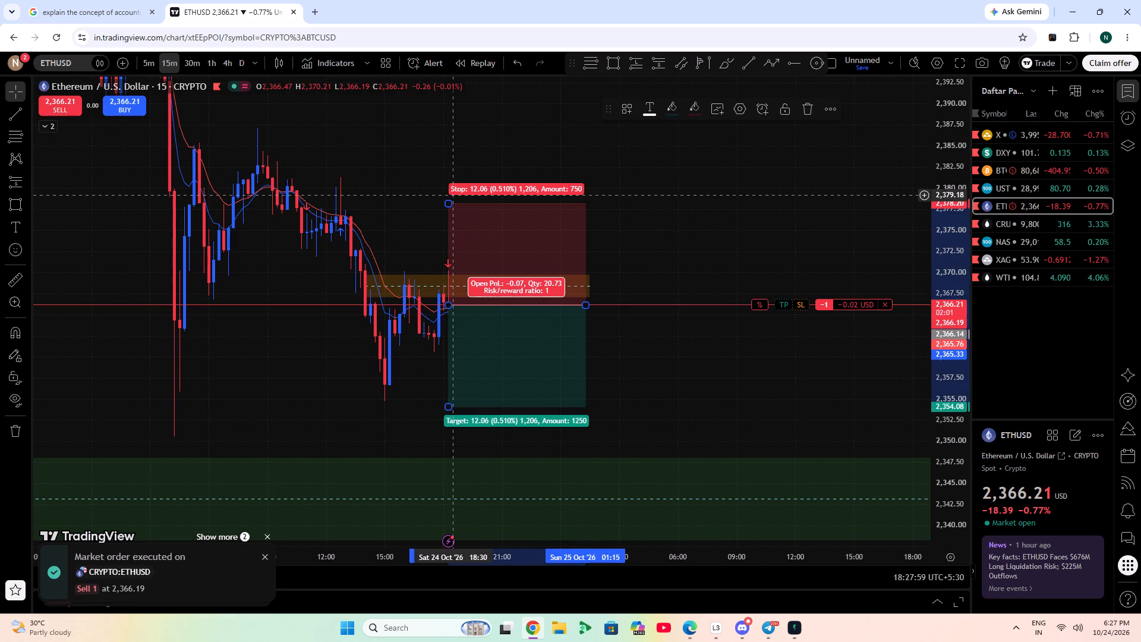
pyautogui.moveTo(450, 202); pyautogui.dragTo(443, 257)
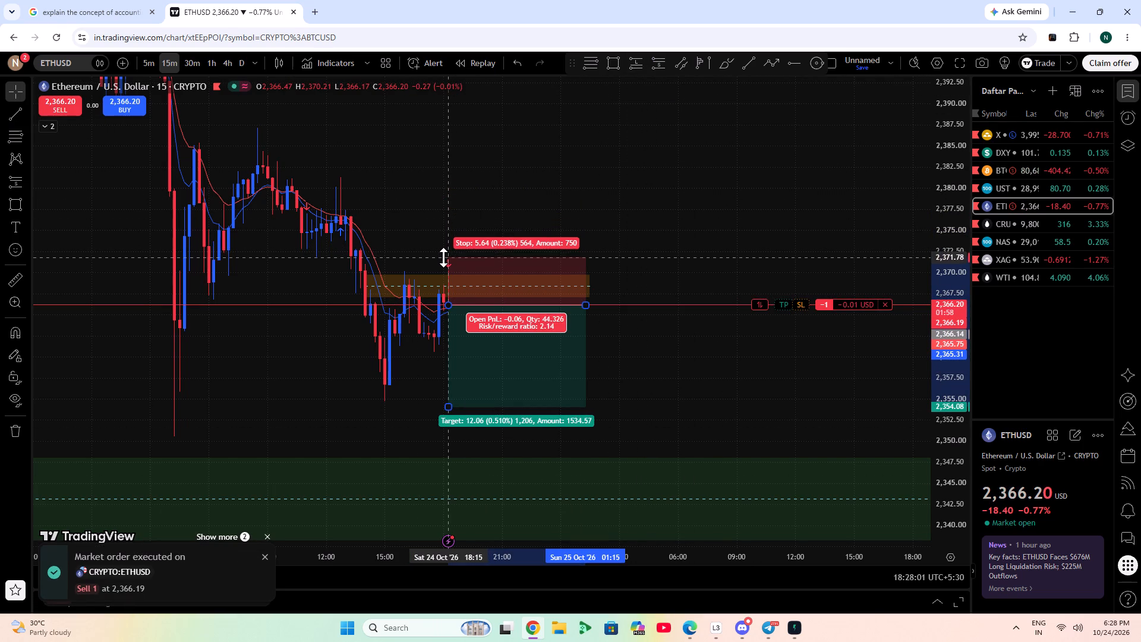
pyautogui.moveTo(443, 257); pyautogui.dragTo(434, 258)
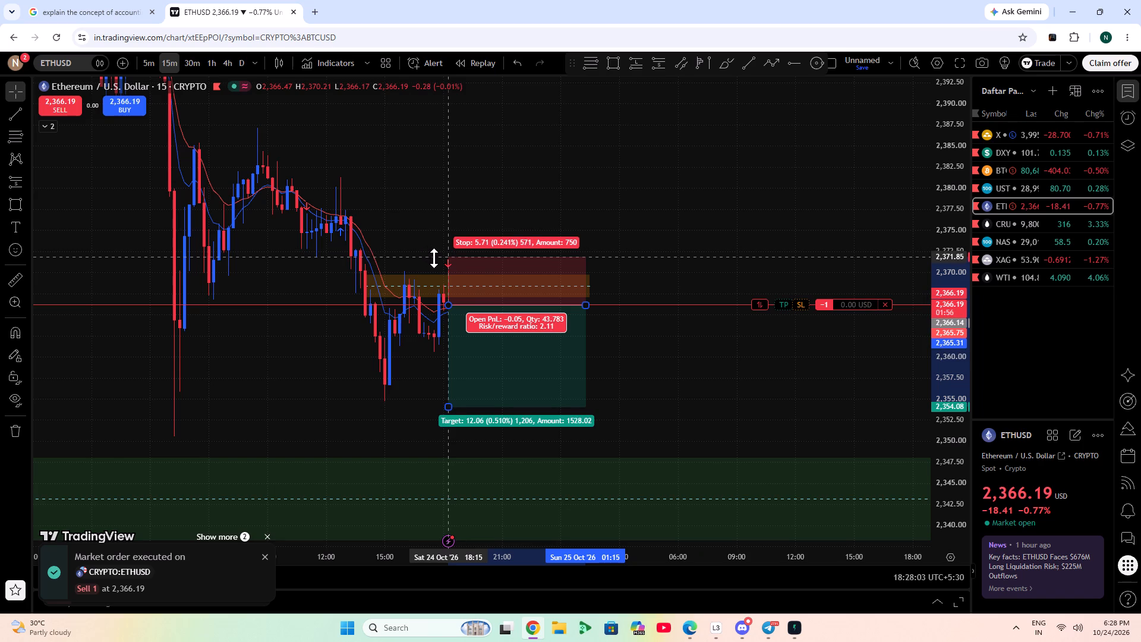
pyautogui.moveTo(434, 258); pyautogui.dragTo(446, 270)
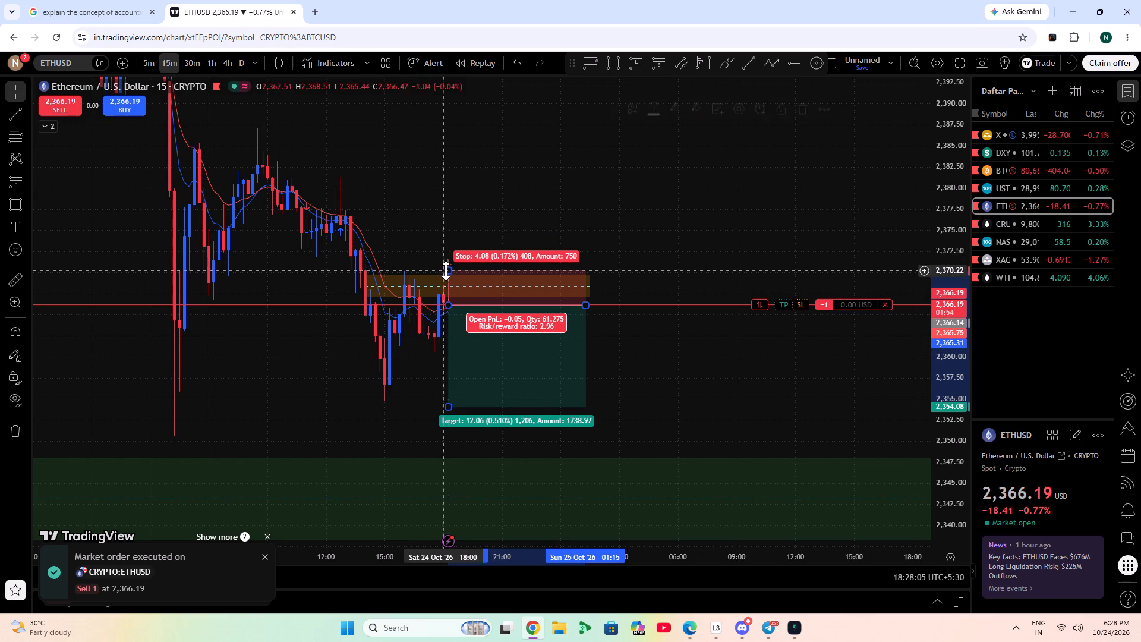
pyautogui.click(547, 234)
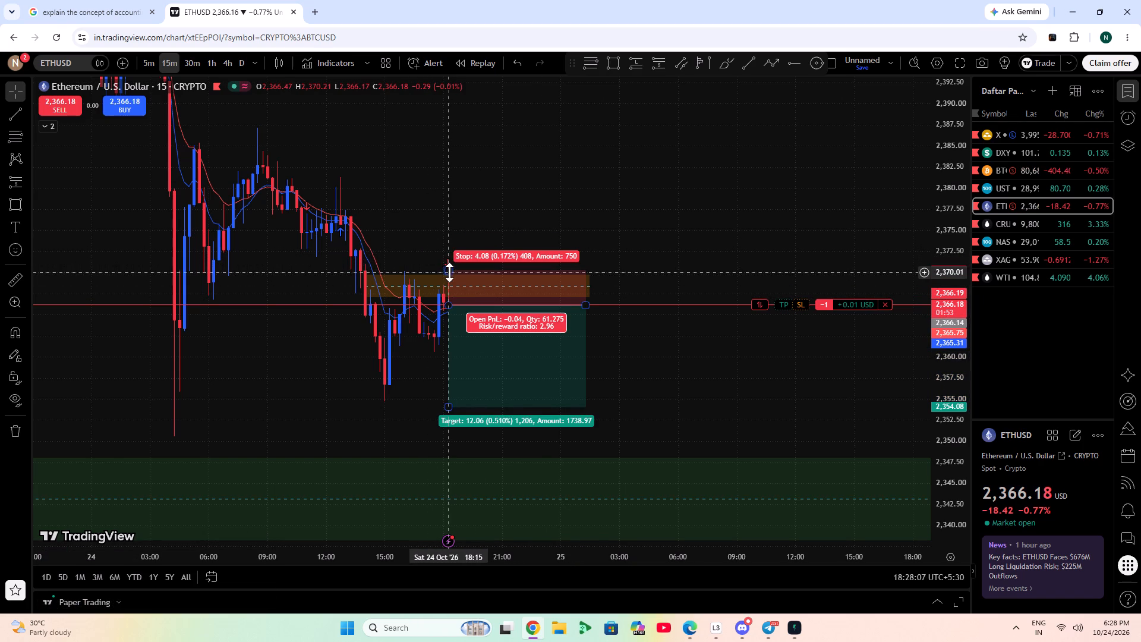
pyautogui.moveTo(449, 272); pyautogui.dragTo(452, 256)
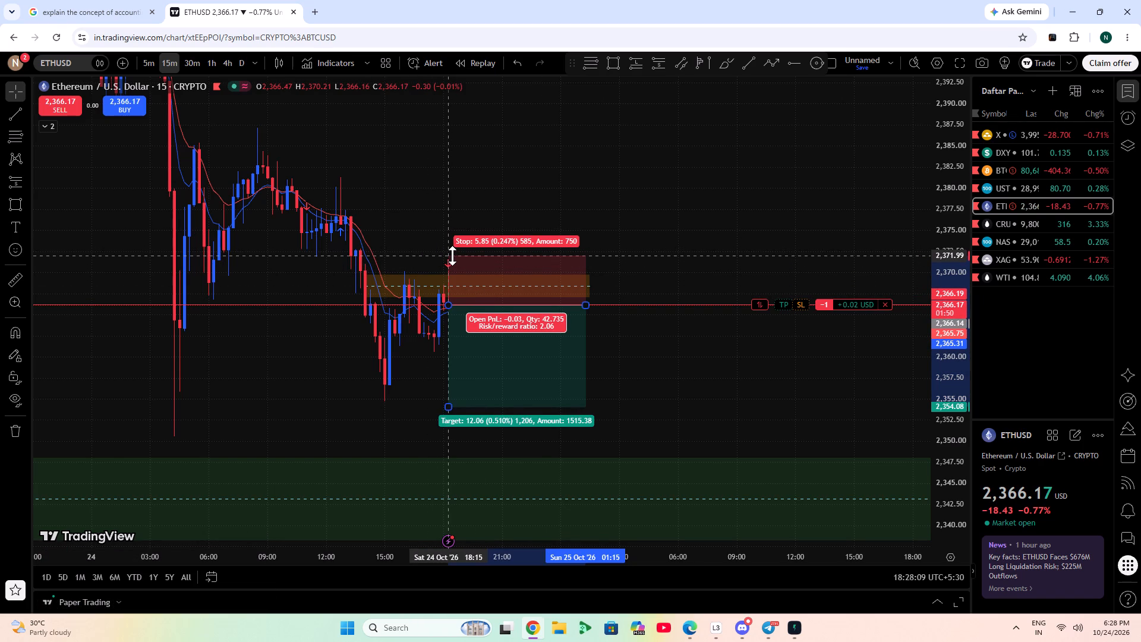
pyautogui.moveTo(452, 256); pyautogui.dragTo(459, 258)
# Place a 2,371.92 stop loss and a 2,355.78 take profit on the ETHUSD short, moving the position drawing's target to 2,355.70.
pyautogui.moveTo(801, 307); pyautogui.dragTo(795, 282)
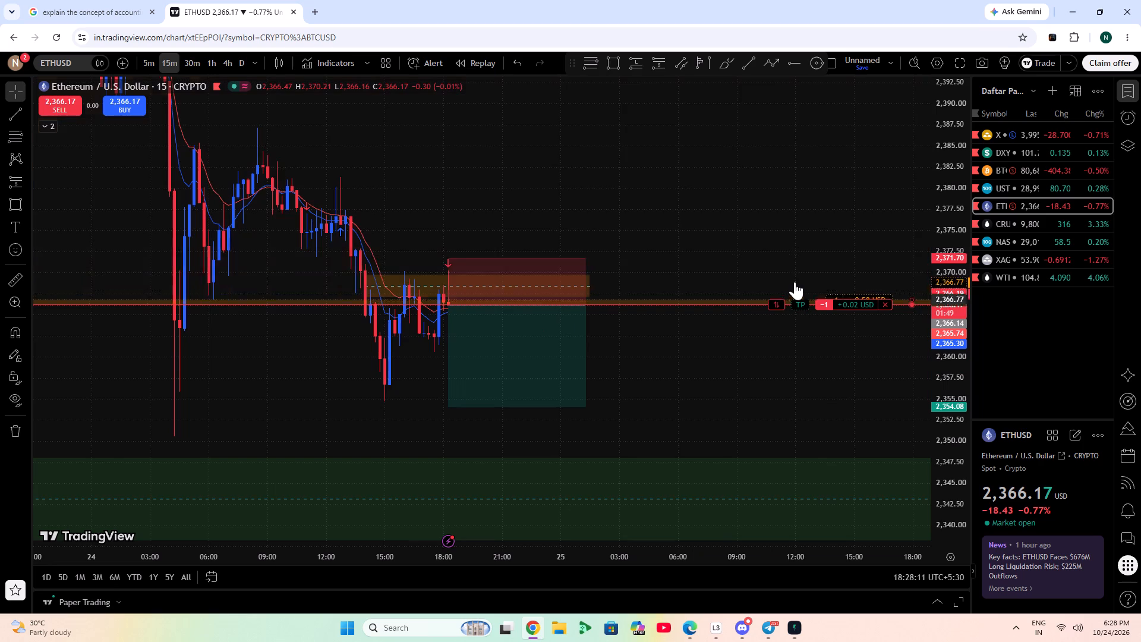
pyautogui.moveTo(795, 282); pyautogui.dragTo(800, 259)
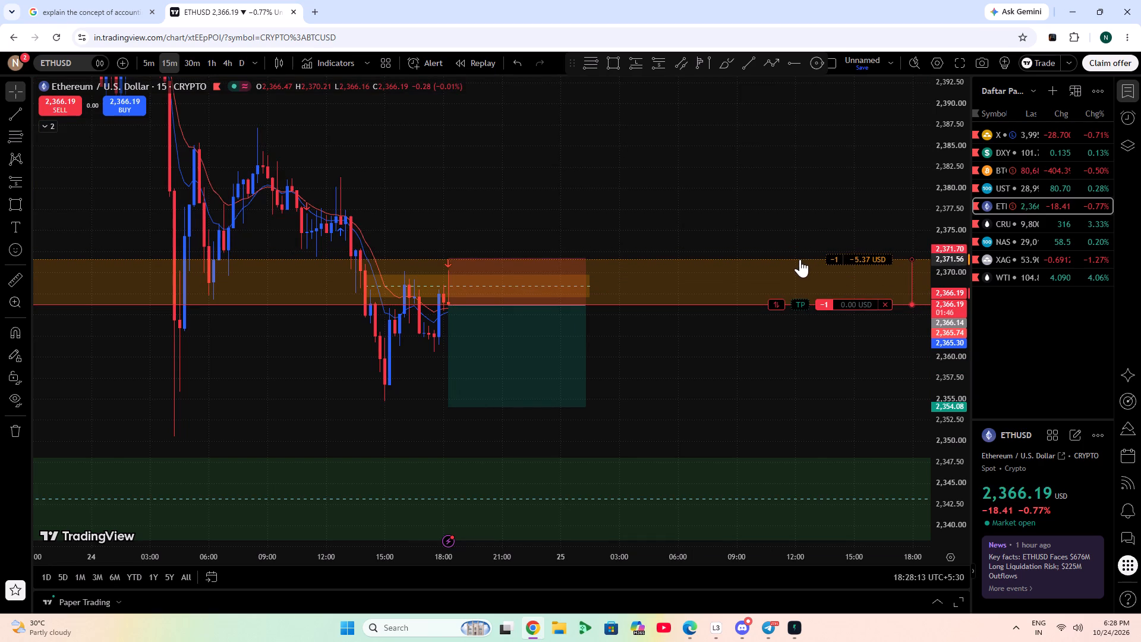
pyautogui.moveTo(800, 259); pyautogui.dragTo(793, 256)
pyautogui.moveTo(798, 301); pyautogui.dragTo(794, 394)
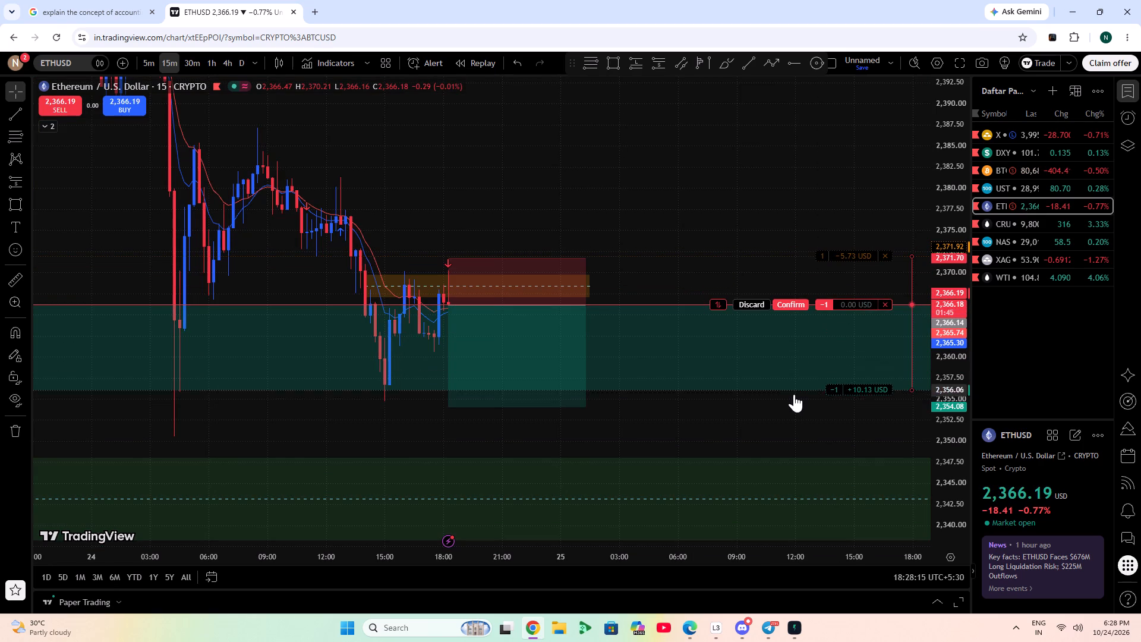
pyautogui.moveTo(794, 394); pyautogui.dragTo(784, 392)
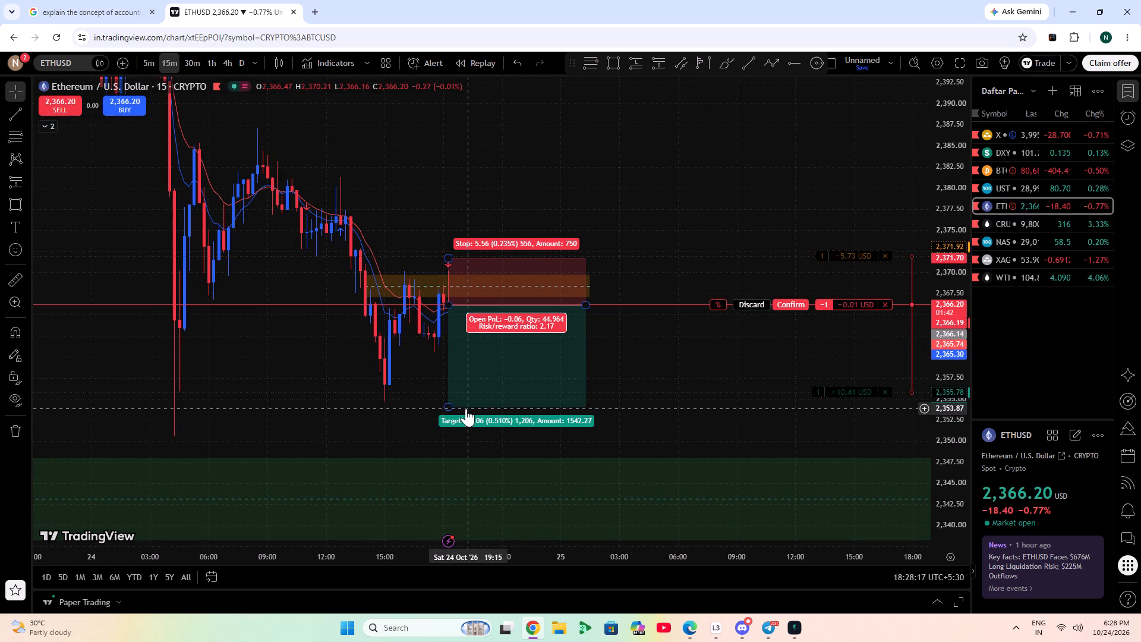
pyautogui.moveTo(446, 405); pyautogui.dragTo(442, 393)
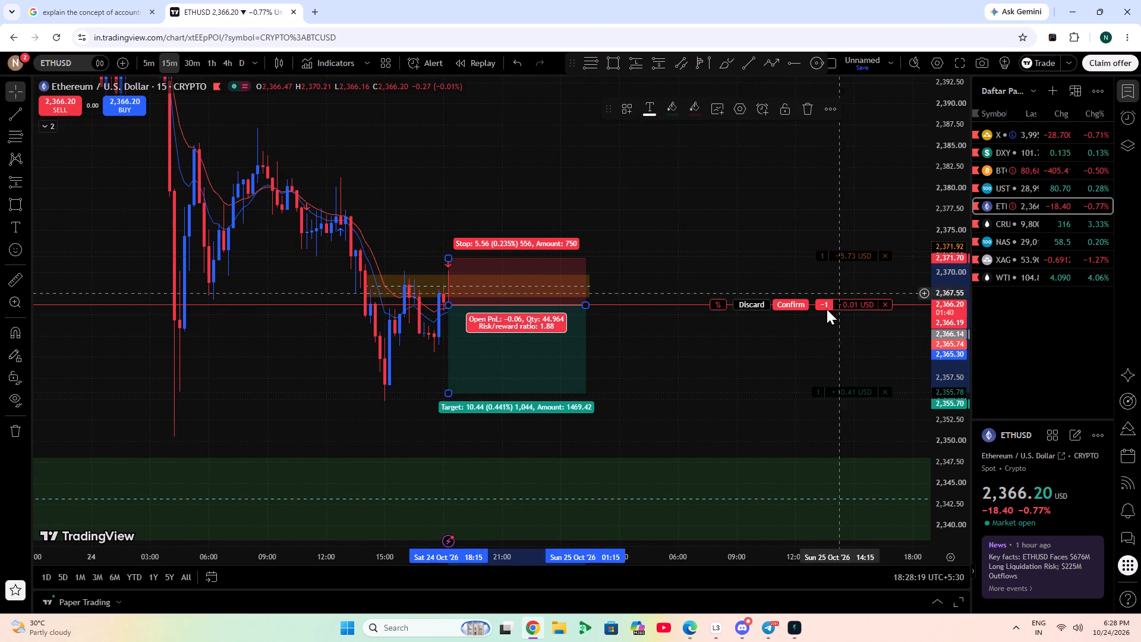
pyautogui.click(792, 310)
pyautogui.click(788, 307)
pyautogui.click(788, 307)
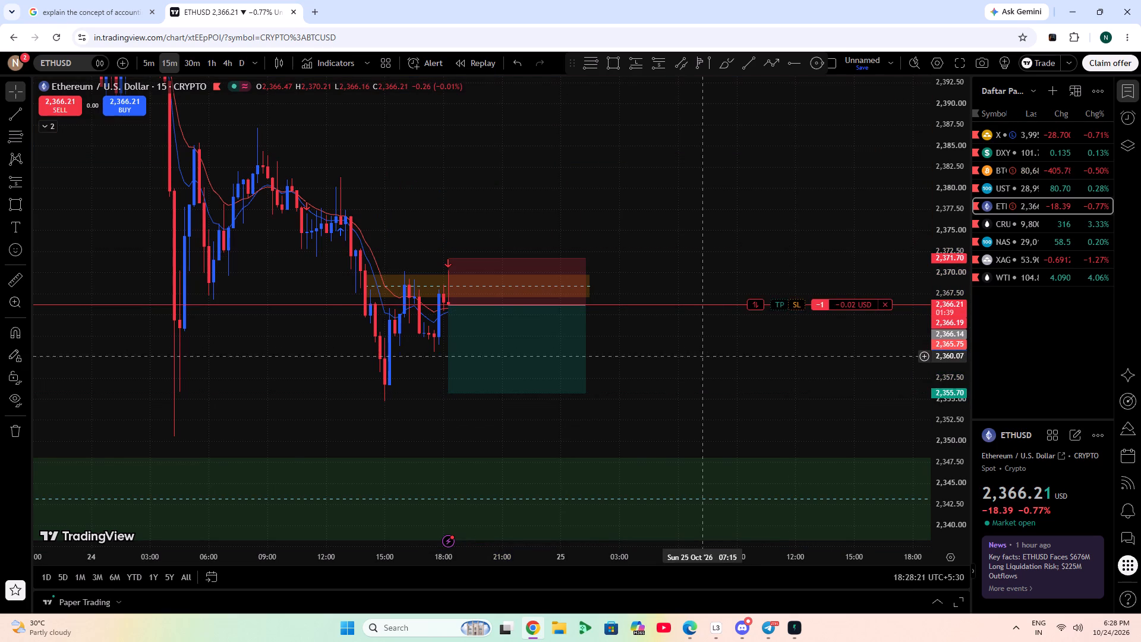
# Adjust the short position drawing's stop level to about 2,371.87, near the stop-loss order line.
pyautogui.moveTo(626, 443); pyautogui.dragTo(755, 445)
pyautogui.scroll(3, 967, 428)
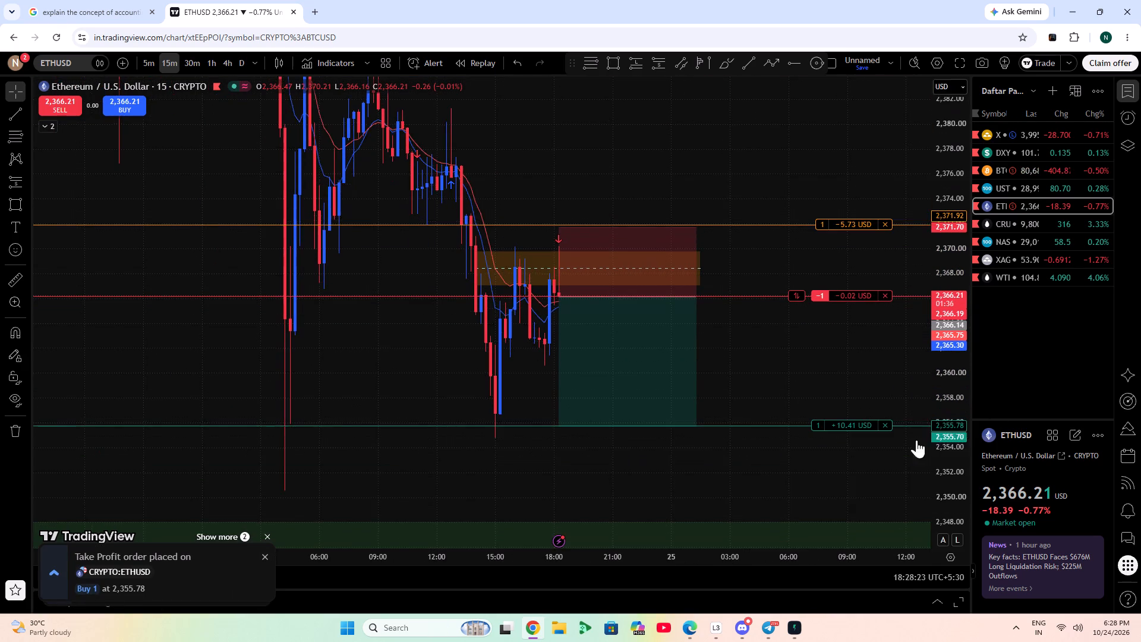
pyautogui.scroll(4, 916, 440)
pyautogui.click(453, 244)
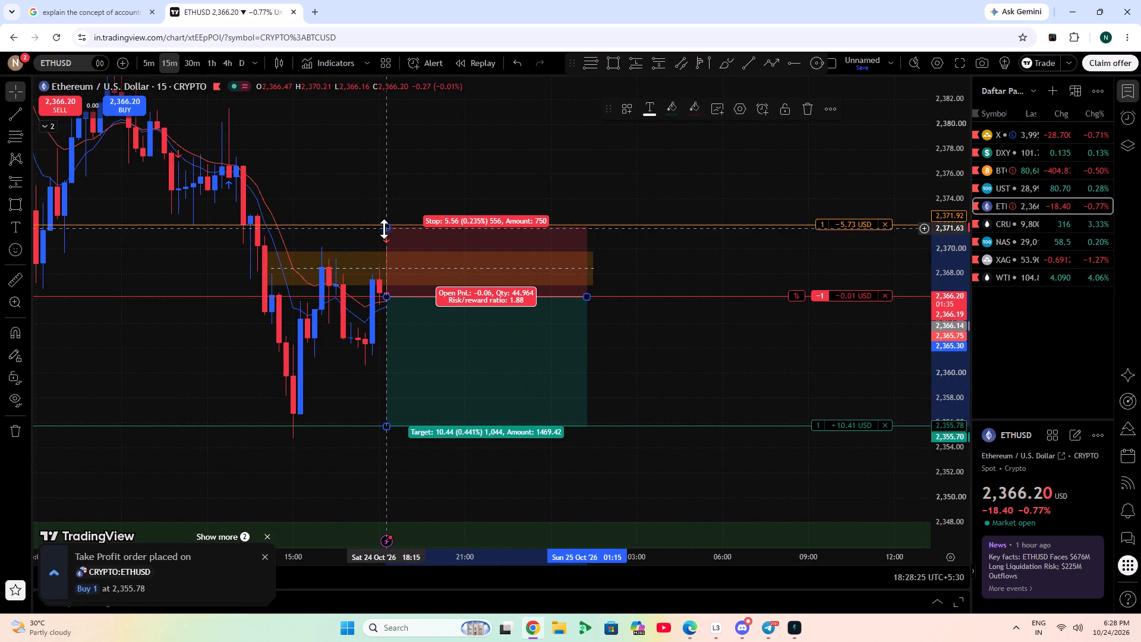
pyautogui.moveTo(384, 229); pyautogui.dragTo(372, 225)
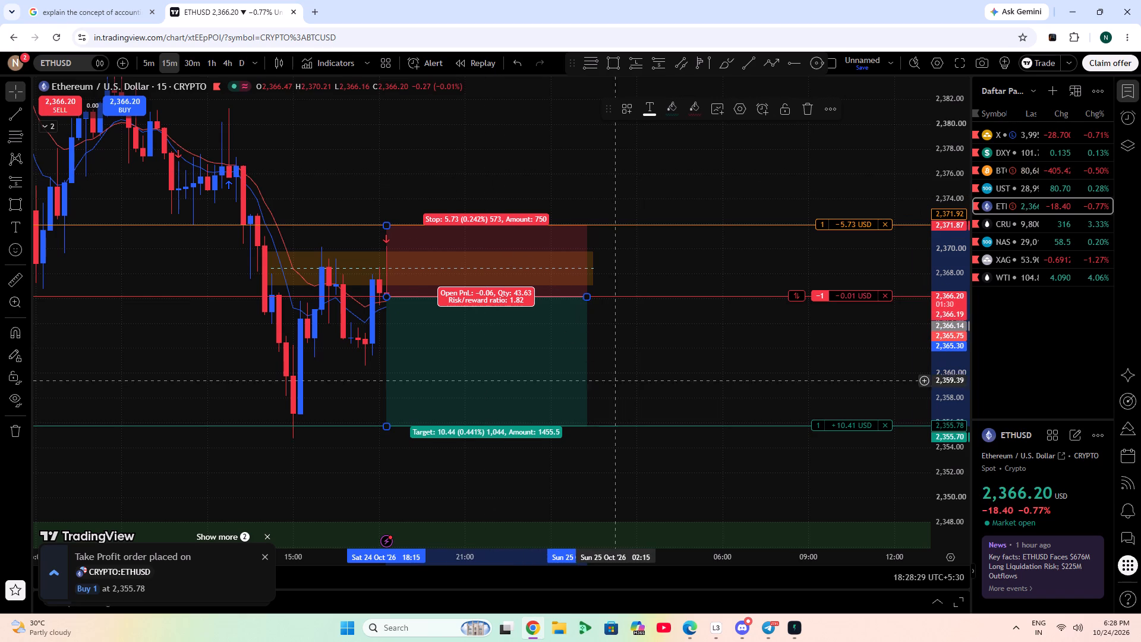
# Move the ETHUSD short's take-profit order to 2,355.71, in line with the position drawing's target.
pyautogui.moveTo(644, 392); pyautogui.dragTo(644, 329)
pyautogui.moveTo(840, 370); pyautogui.dragTo(850, 373)
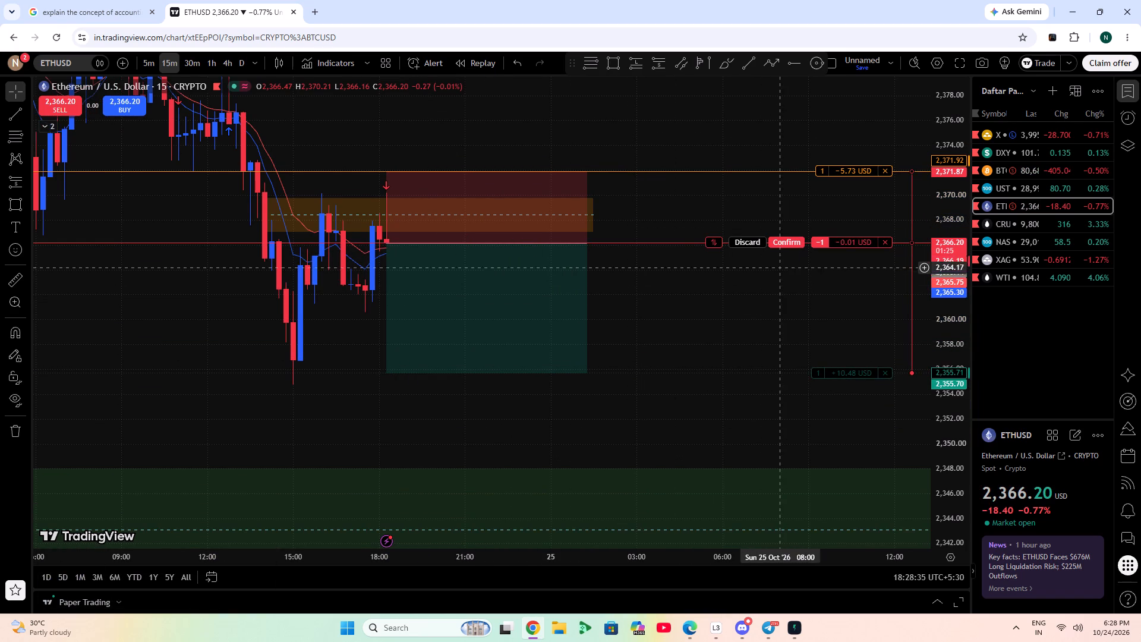
pyautogui.click(789, 244)
pyautogui.click(792, 349)
pyautogui.scroll(-1, 792, 349)
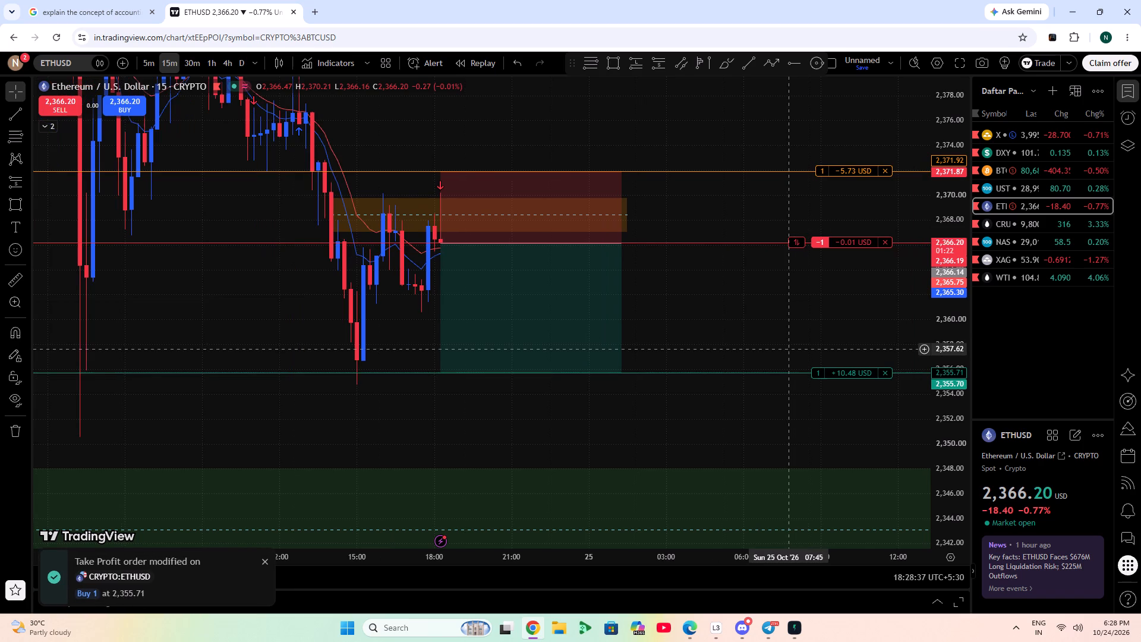
pyautogui.scroll(-5, 783, 339)
pyautogui.scroll(-3, 962, 367)
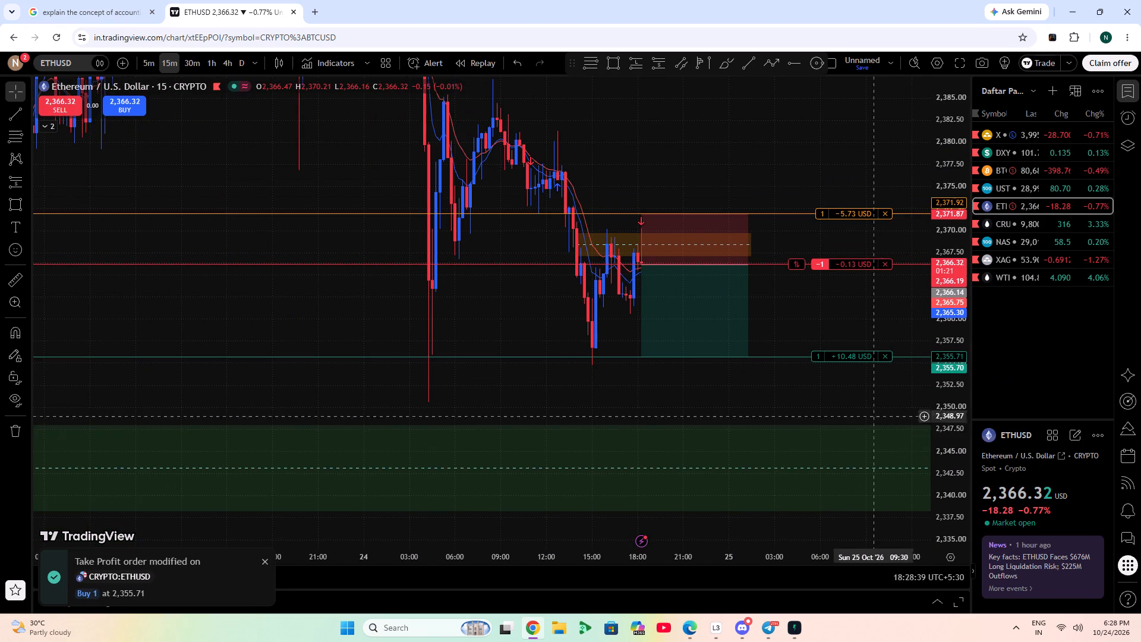
pyautogui.moveTo(862, 379); pyautogui.dragTo(628, 417)
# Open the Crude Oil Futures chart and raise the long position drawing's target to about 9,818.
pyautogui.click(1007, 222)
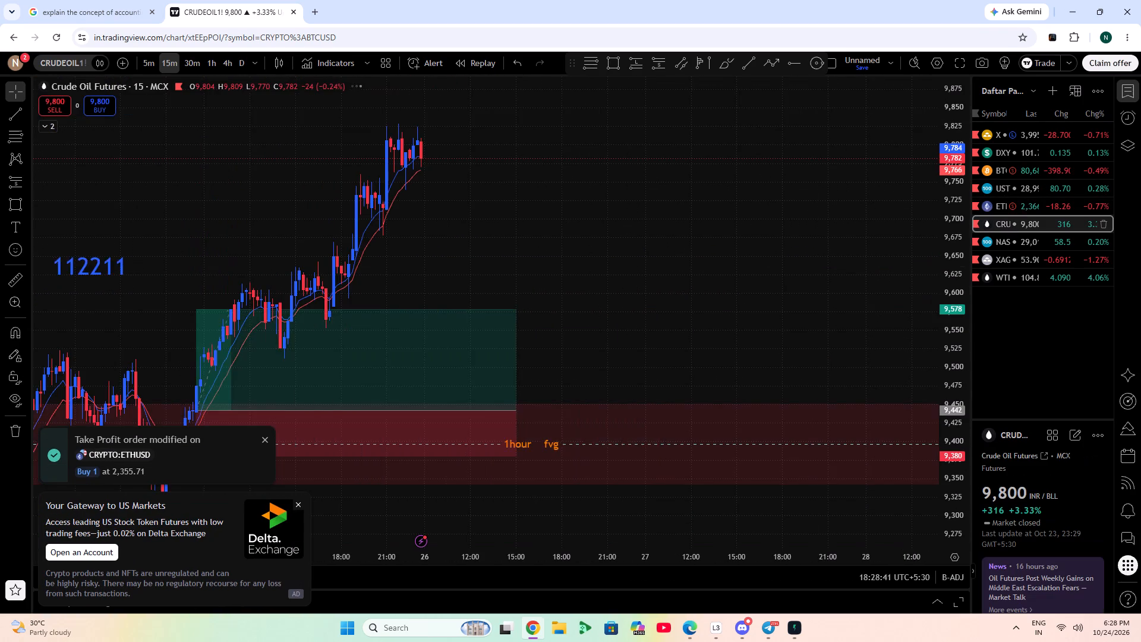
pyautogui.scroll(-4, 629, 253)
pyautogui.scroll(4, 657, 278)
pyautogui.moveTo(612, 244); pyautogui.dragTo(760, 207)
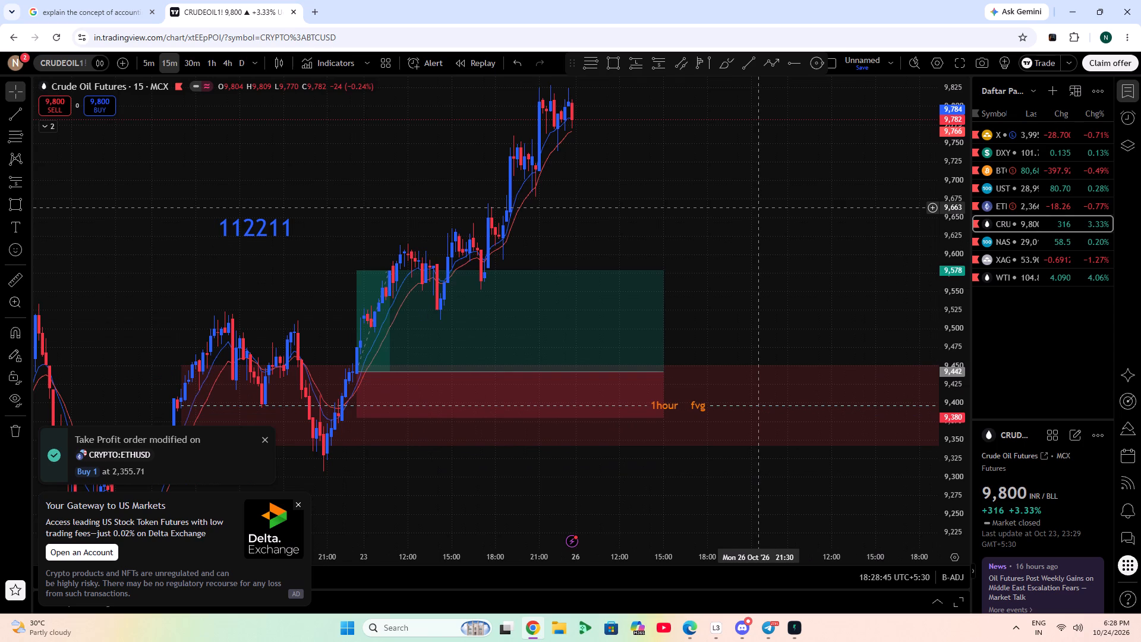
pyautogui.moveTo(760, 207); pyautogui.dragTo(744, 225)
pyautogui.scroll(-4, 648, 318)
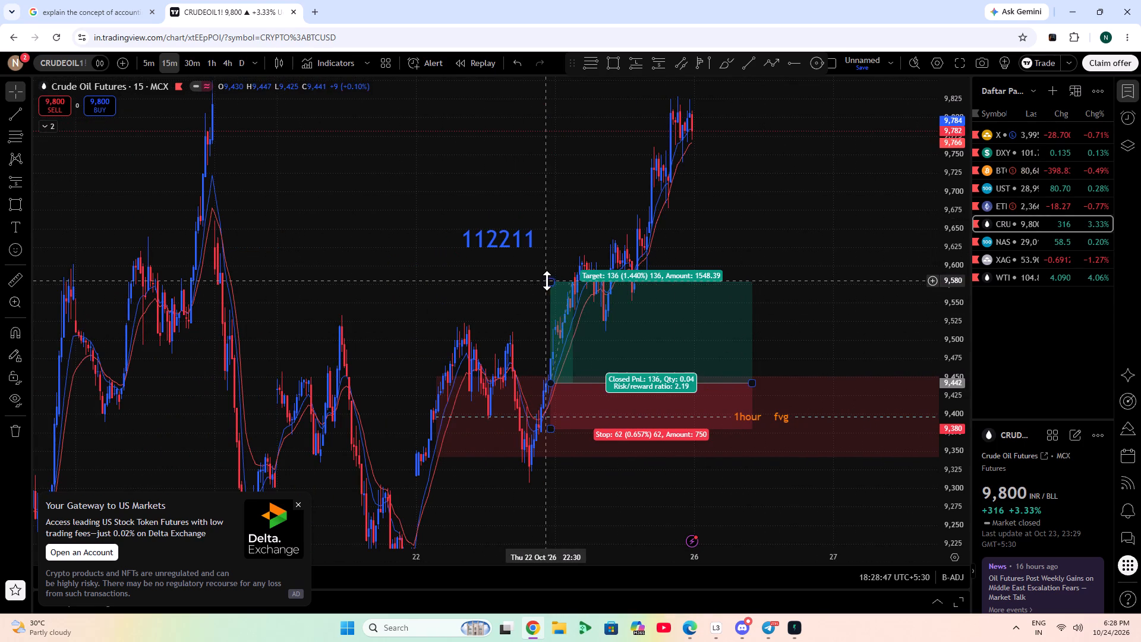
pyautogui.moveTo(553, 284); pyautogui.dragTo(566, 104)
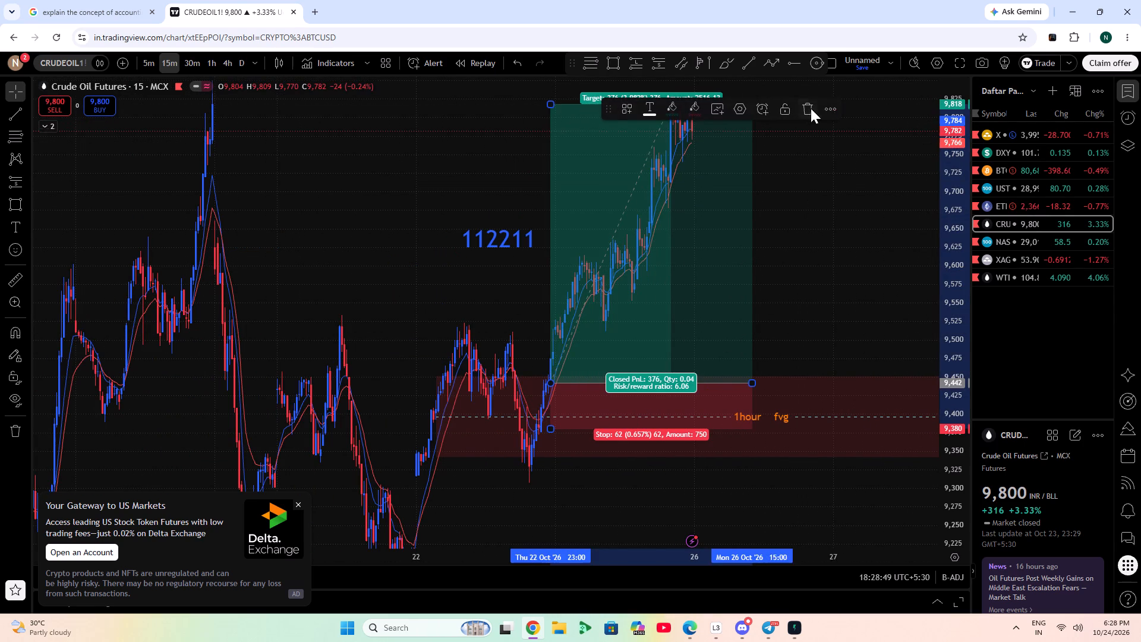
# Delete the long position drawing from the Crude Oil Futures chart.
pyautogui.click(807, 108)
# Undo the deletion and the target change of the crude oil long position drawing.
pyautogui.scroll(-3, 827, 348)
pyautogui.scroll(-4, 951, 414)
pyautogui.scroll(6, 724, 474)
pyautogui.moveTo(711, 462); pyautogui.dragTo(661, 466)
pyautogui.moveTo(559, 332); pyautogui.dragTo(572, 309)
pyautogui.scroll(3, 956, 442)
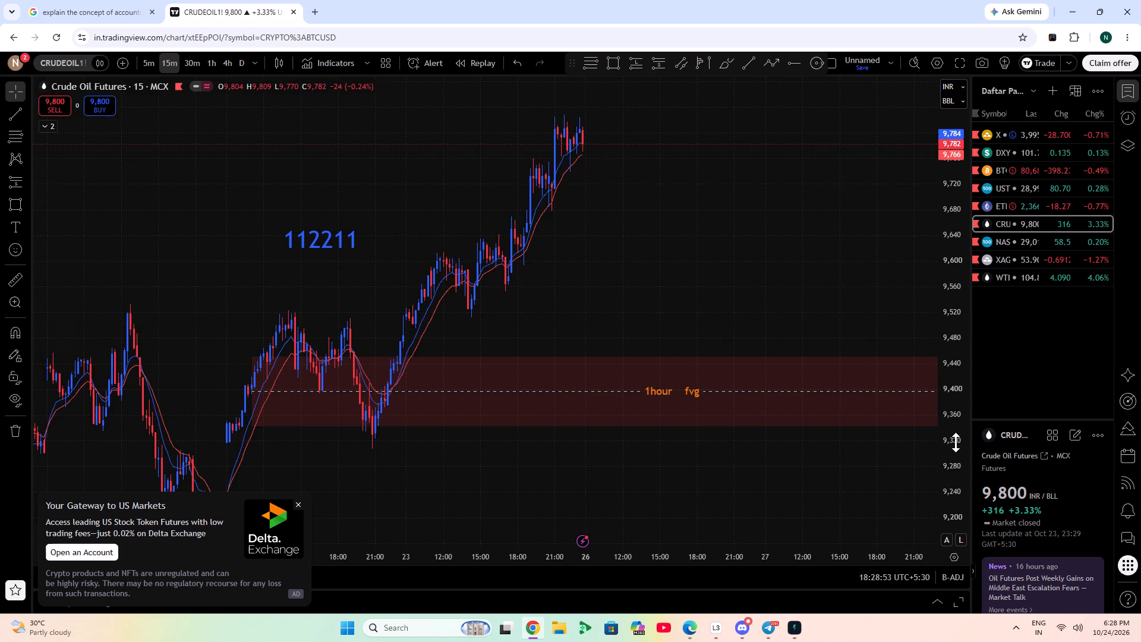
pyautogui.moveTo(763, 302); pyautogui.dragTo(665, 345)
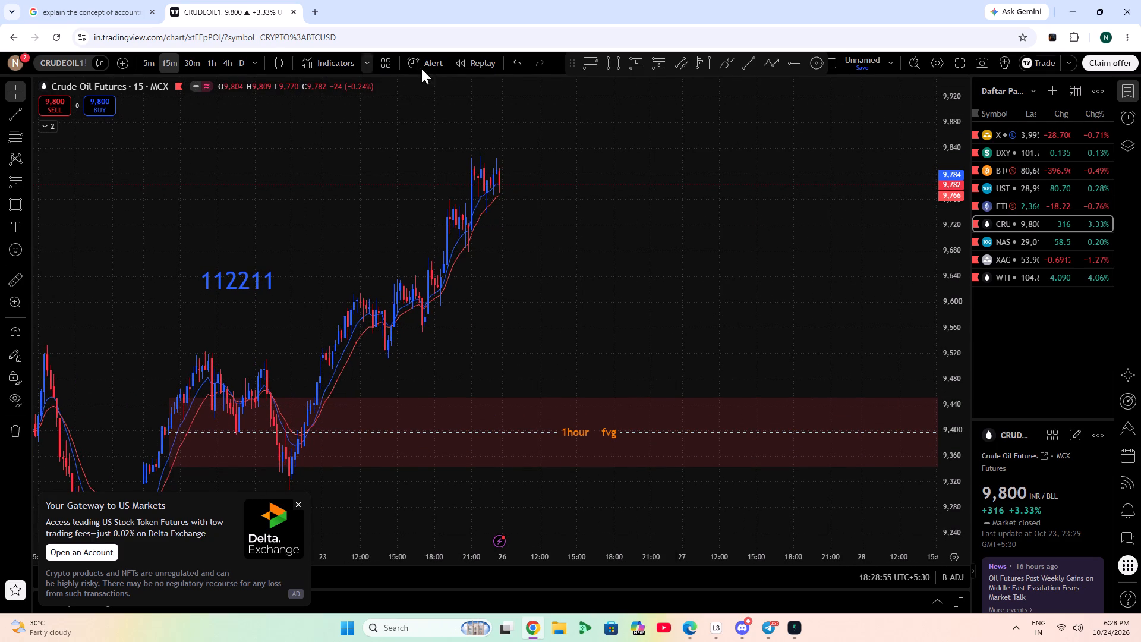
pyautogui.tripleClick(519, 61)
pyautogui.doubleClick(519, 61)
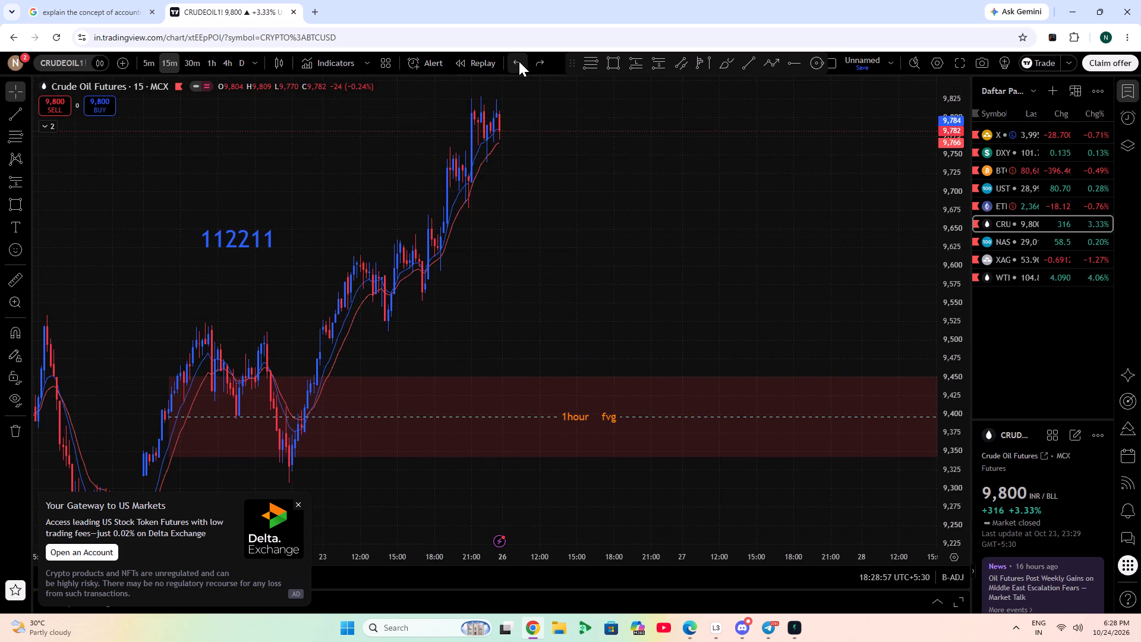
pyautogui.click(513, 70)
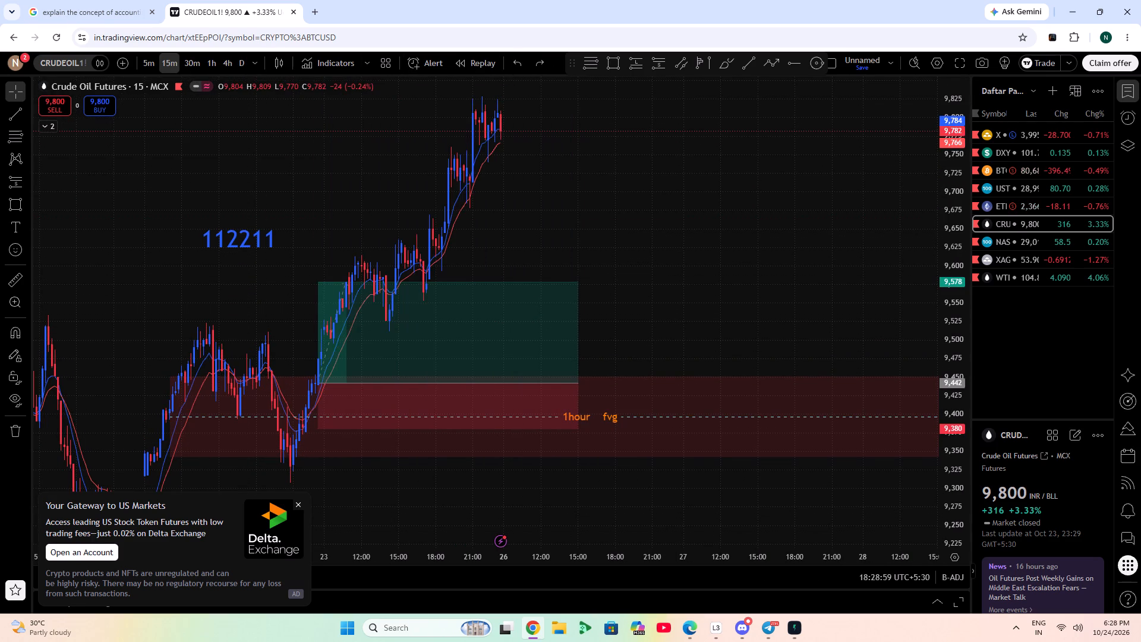
# Examine crude oil's price action on the 30-minute, 1-hour and 15-minute timeframes.
pyautogui.click(198, 58)
pyautogui.scroll(4, 439, 273)
pyautogui.moveTo(466, 268); pyautogui.dragTo(605, 257)
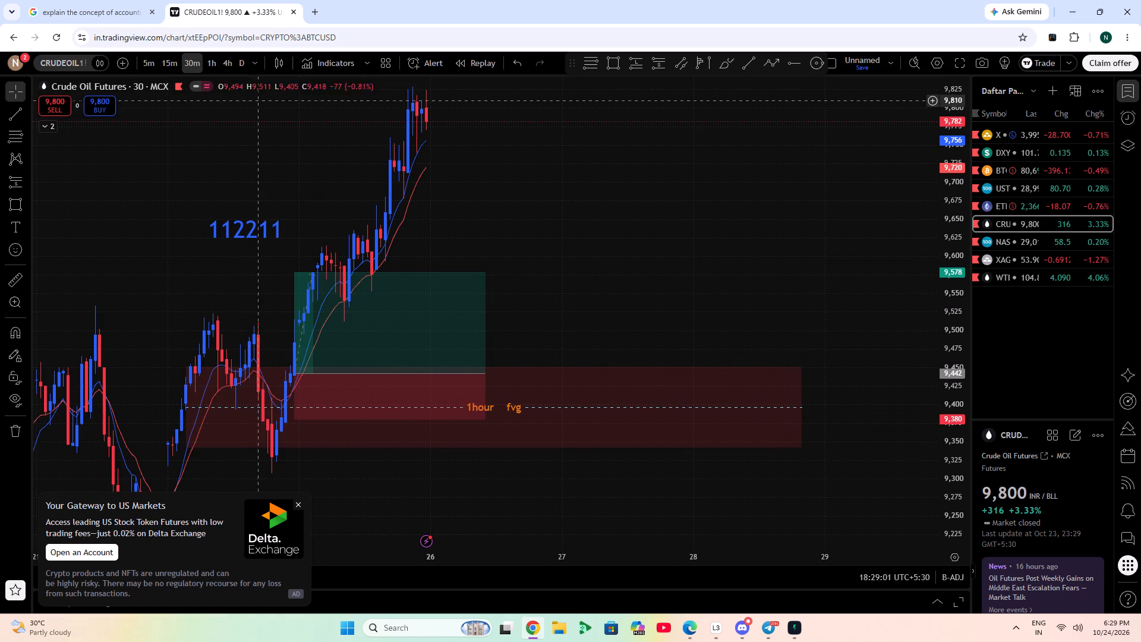
pyautogui.click(209, 66)
pyautogui.scroll(5, 359, 251)
pyautogui.moveTo(366, 251); pyautogui.dragTo(782, 317)
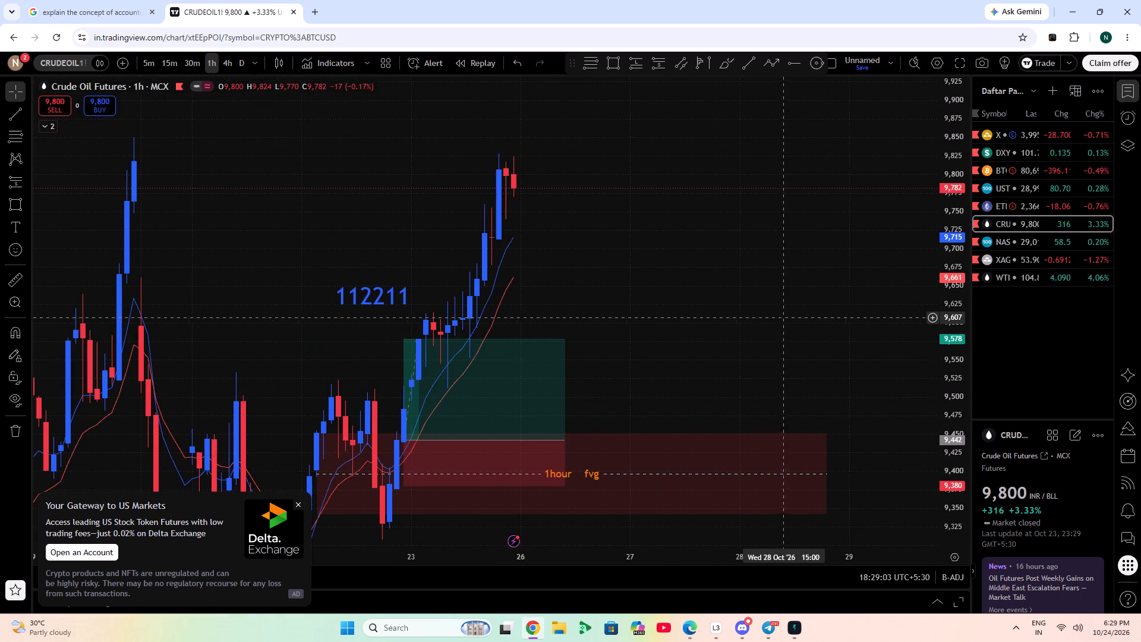
pyautogui.click(201, 57)
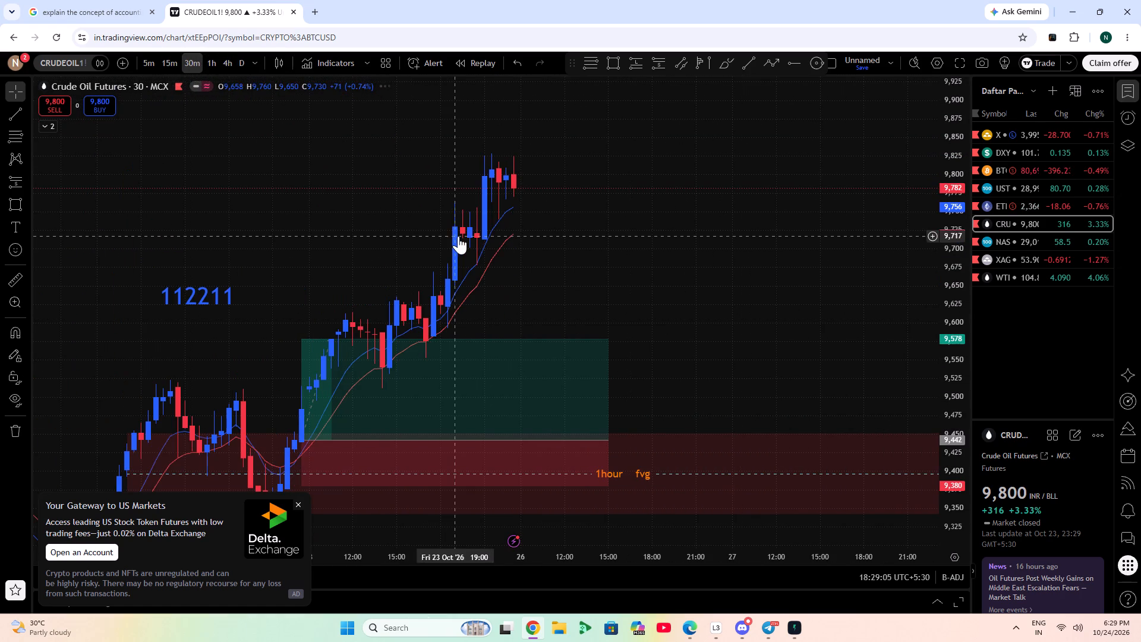
pyautogui.click(155, 61)
pyautogui.click(172, 61)
pyautogui.scroll(-5, 415, 256)
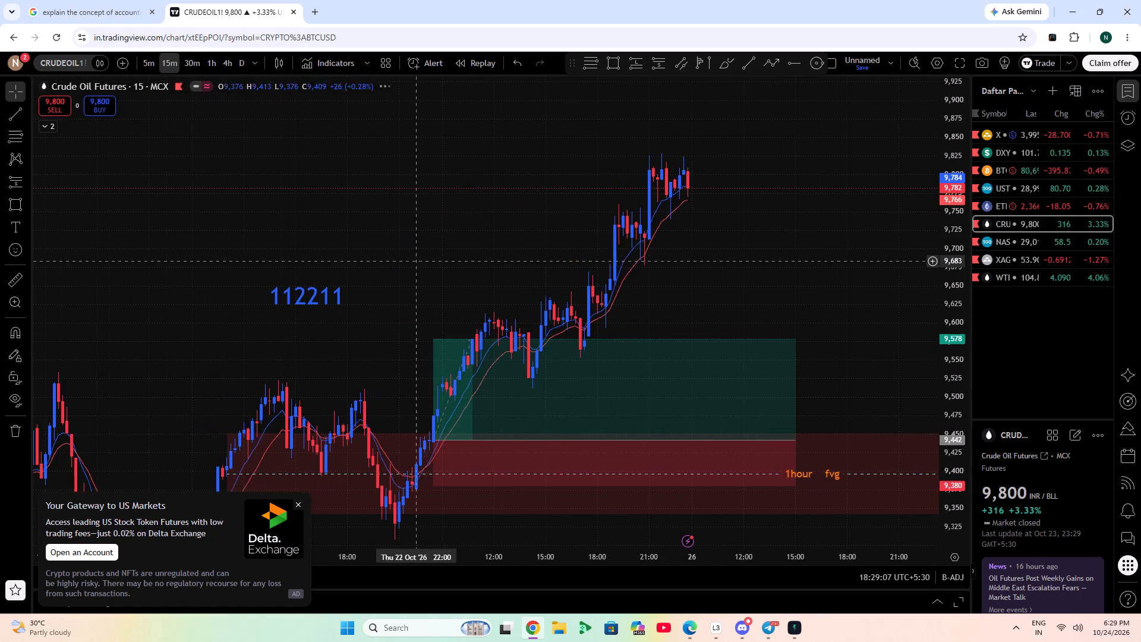
pyautogui.moveTo(698, 243); pyautogui.dragTo(693, 170)
# Open the NASDAQ chart and draw a Fibonacci retracement from the swing low at about 28,817.8 to the high at about 29,160.
pyautogui.click(984, 244)
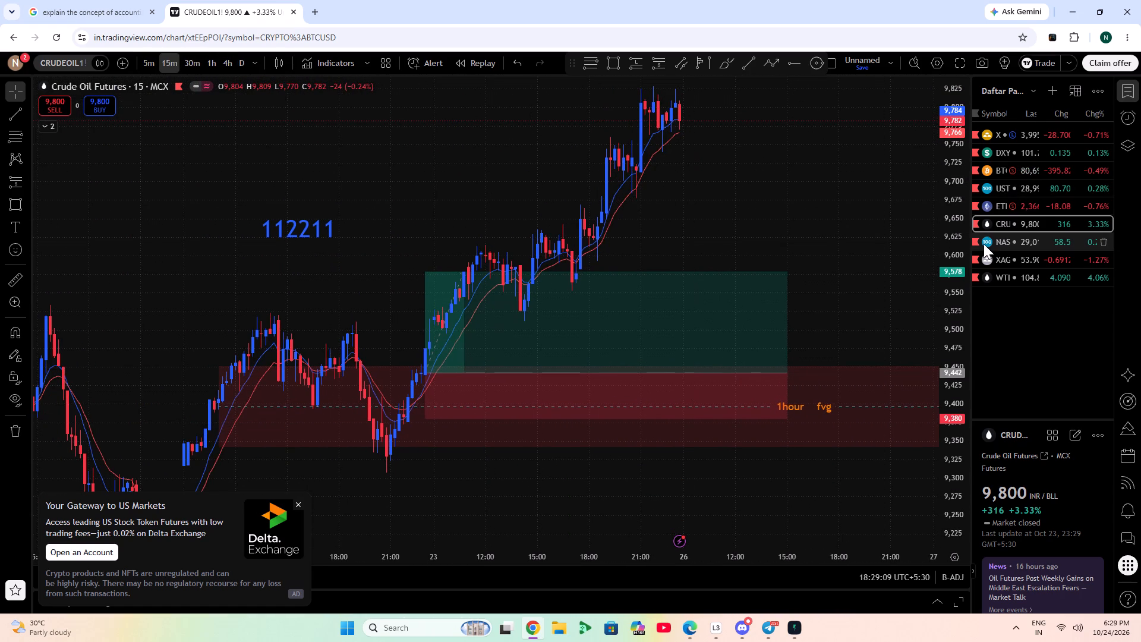
pyautogui.scroll(-2, 842, 350)
pyautogui.moveTo(824, 323); pyautogui.dragTo(726, 216)
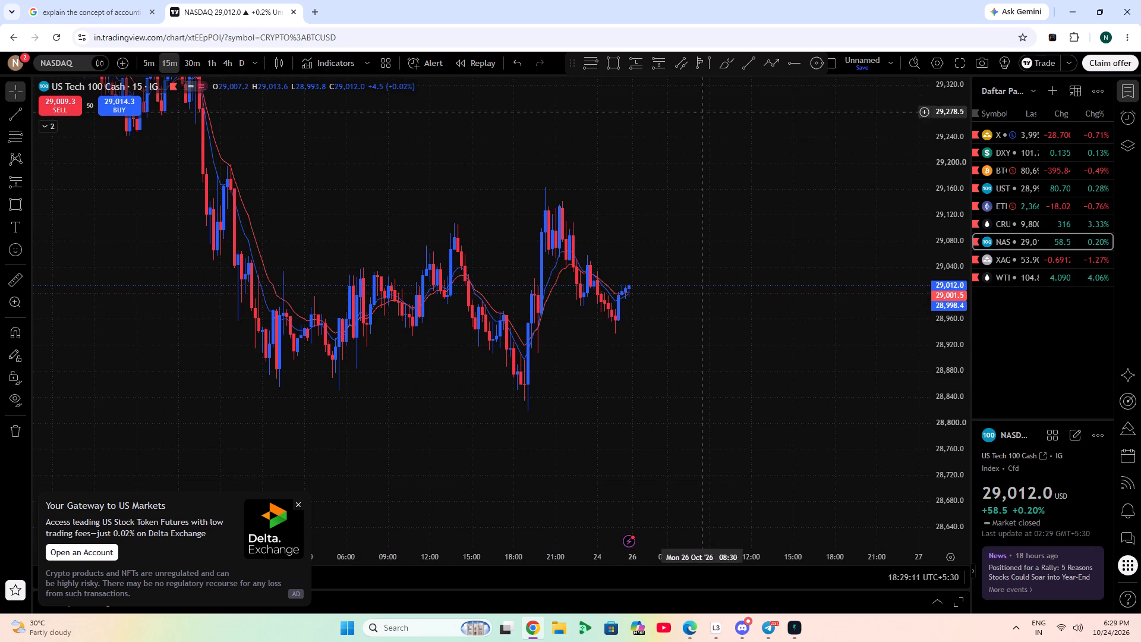
pyautogui.click(589, 65)
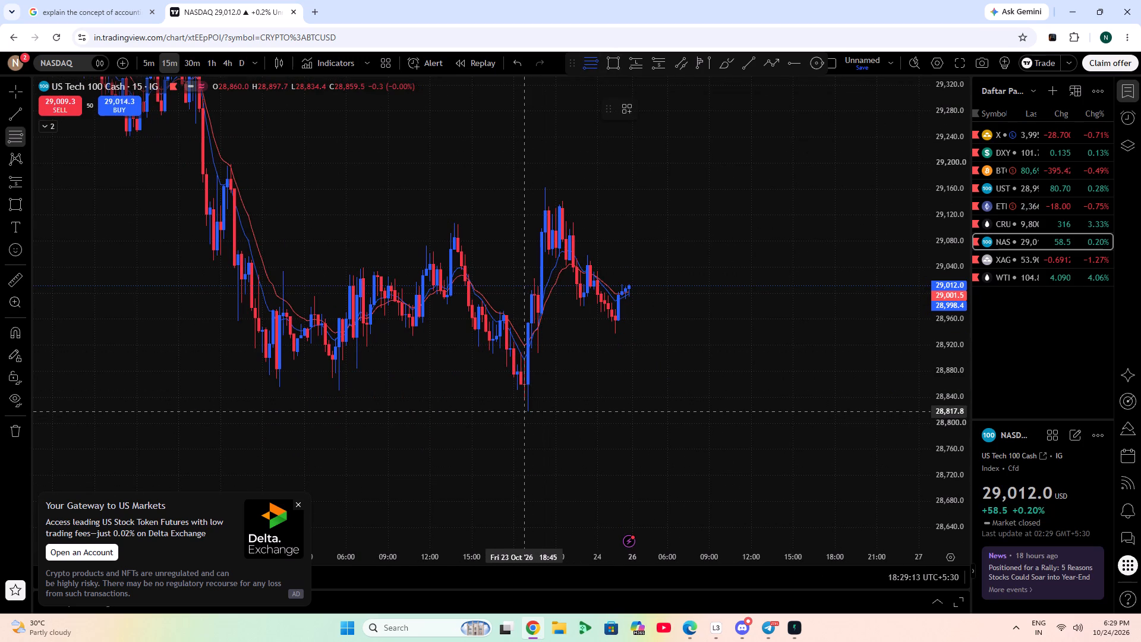
pyautogui.click(526, 411)
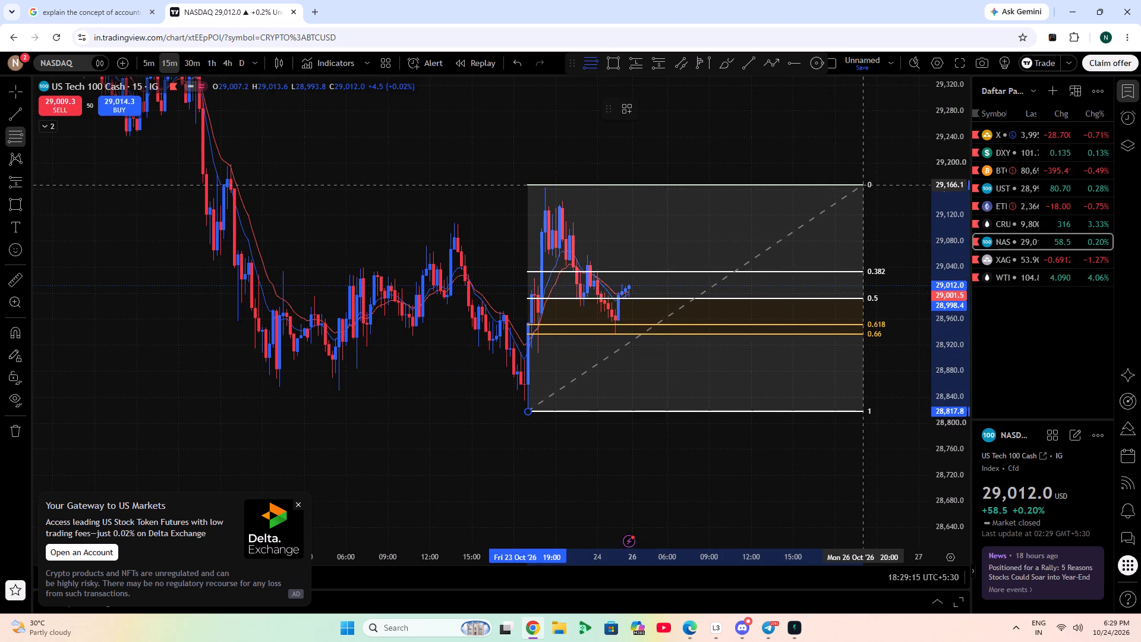
pyautogui.click(867, 189)
pyautogui.click(831, 163)
pyautogui.moveTo(774, 433); pyautogui.dragTo(675, 433)
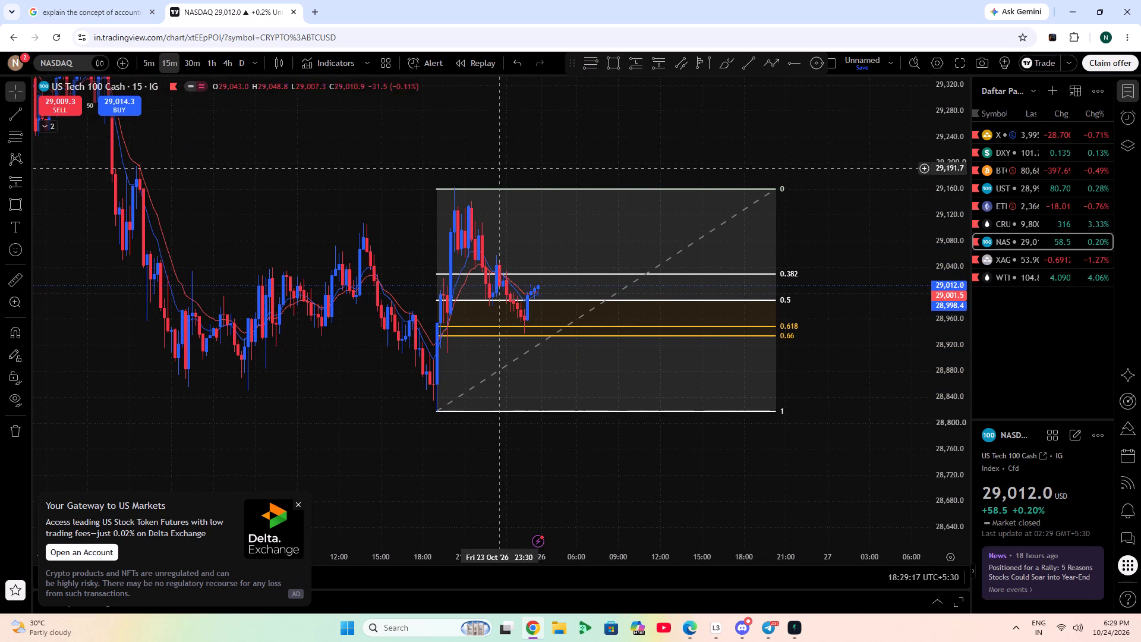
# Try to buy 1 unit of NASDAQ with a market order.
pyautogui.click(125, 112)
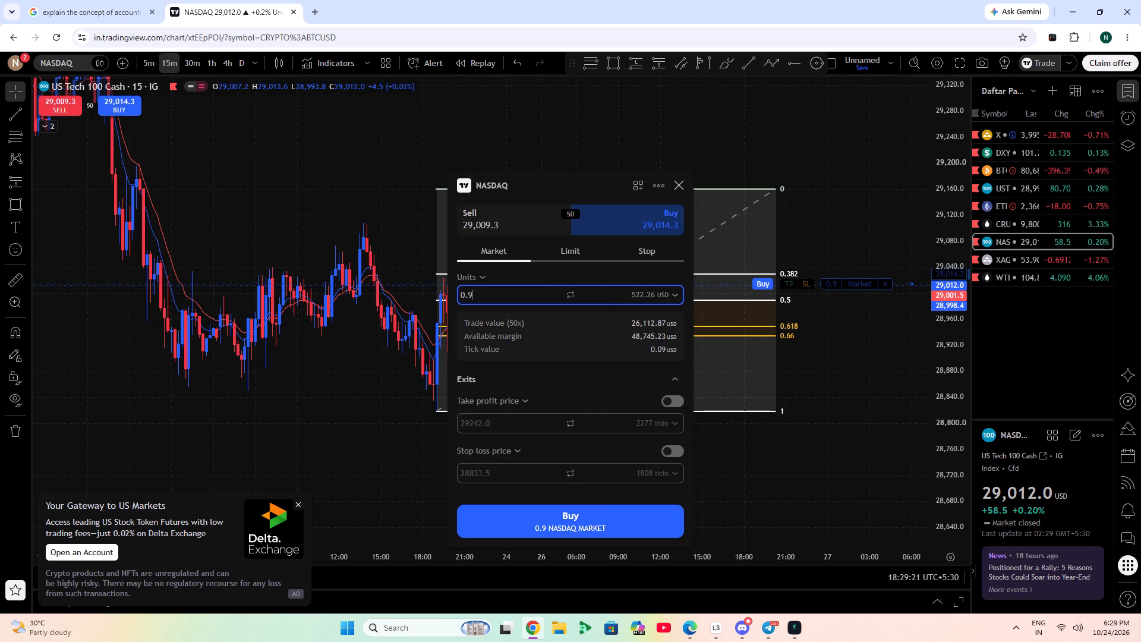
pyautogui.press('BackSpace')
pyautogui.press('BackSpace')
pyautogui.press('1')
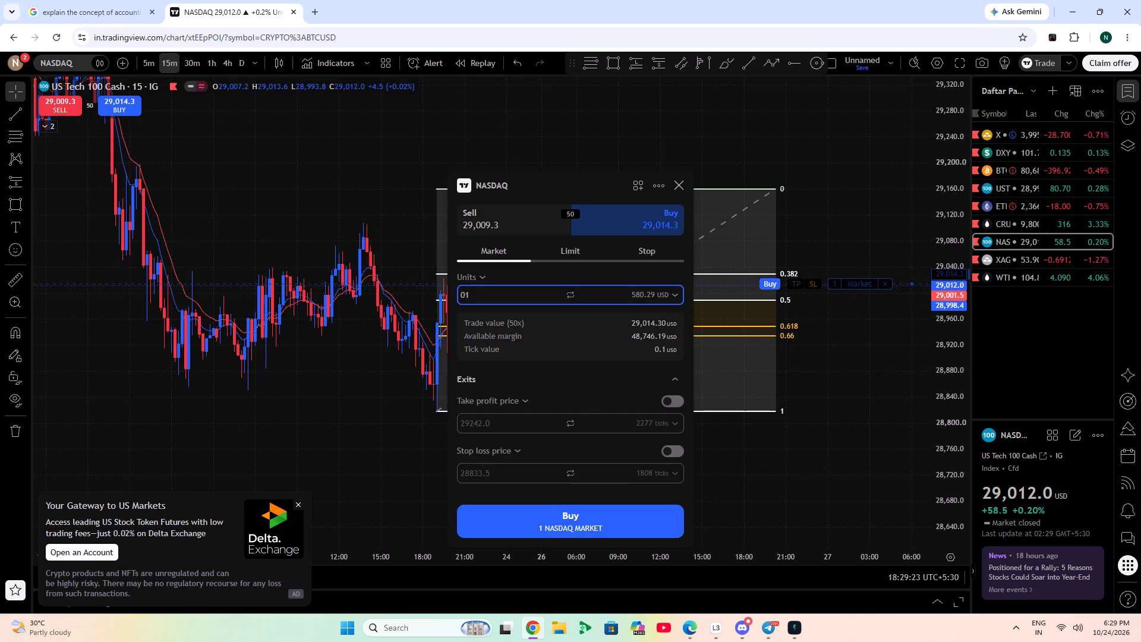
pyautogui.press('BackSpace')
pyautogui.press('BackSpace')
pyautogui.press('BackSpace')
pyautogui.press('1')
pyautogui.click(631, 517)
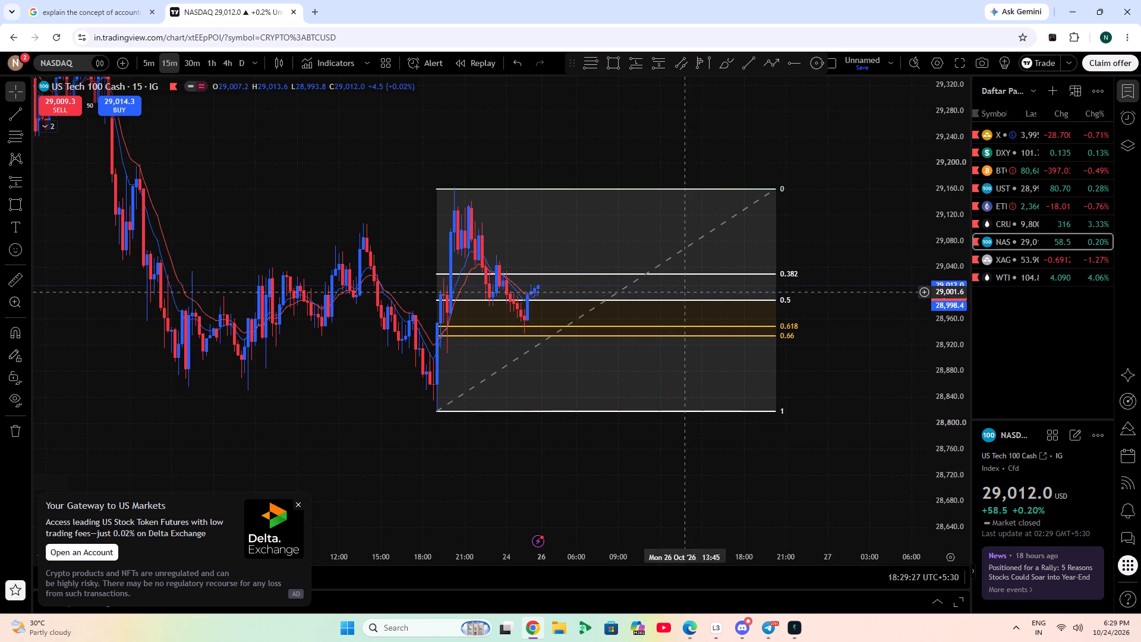
# Place a buy stop order for 1 unit of NASDAQ at 29,017.1.
pyautogui.click(130, 100)
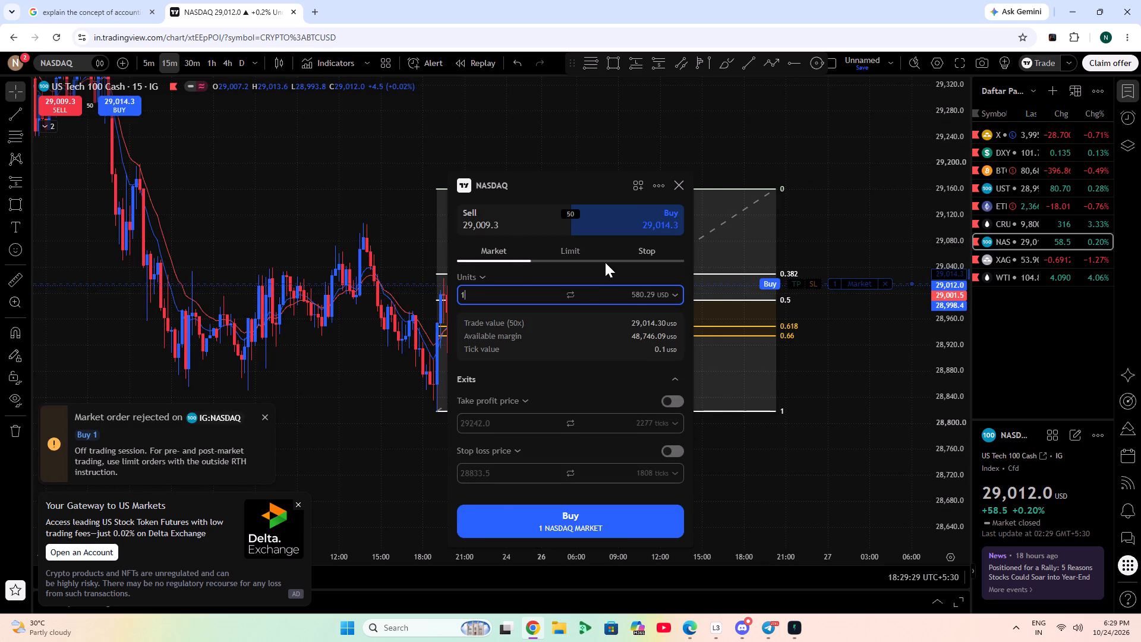
pyautogui.click(645, 254)
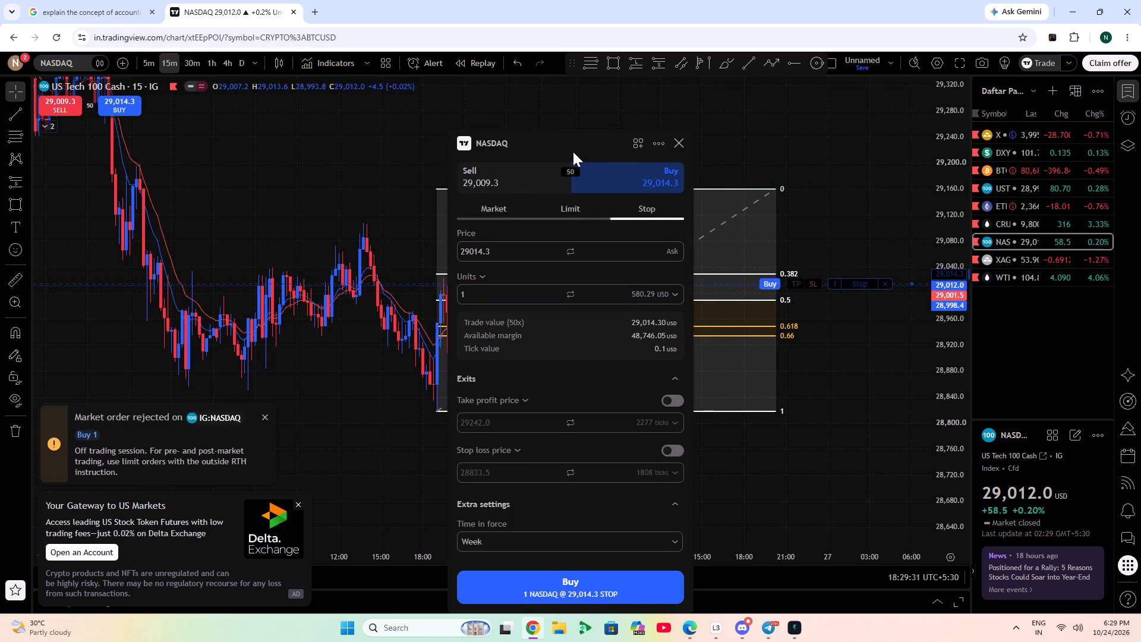
pyautogui.moveTo(561, 145); pyautogui.dragTo(250, 92)
pyautogui.click(858, 282)
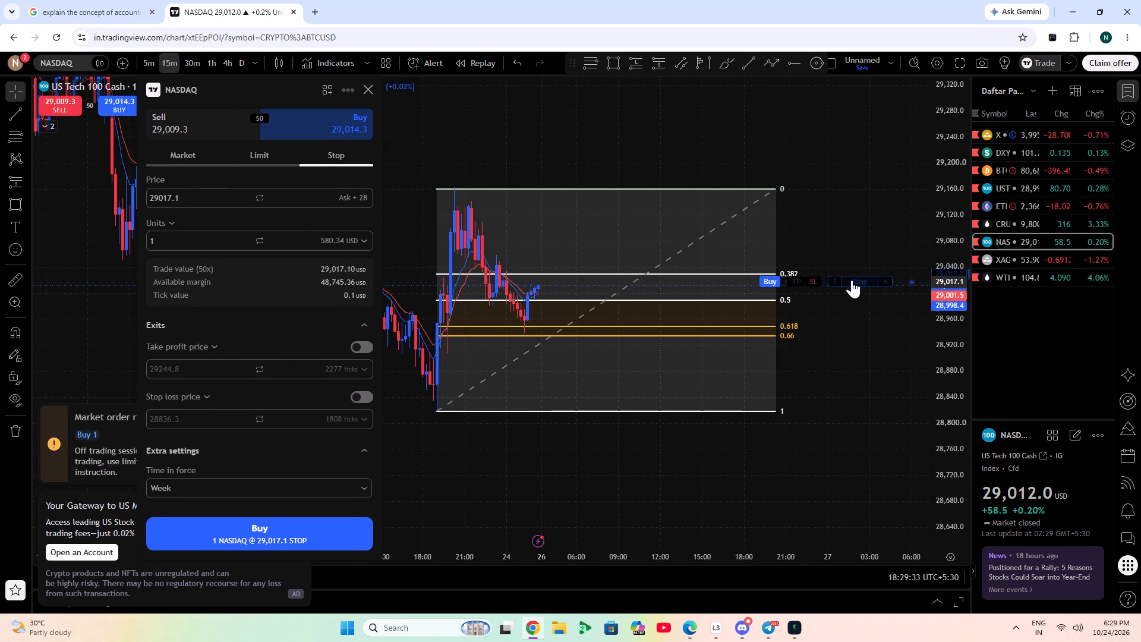
pyautogui.click(232, 537)
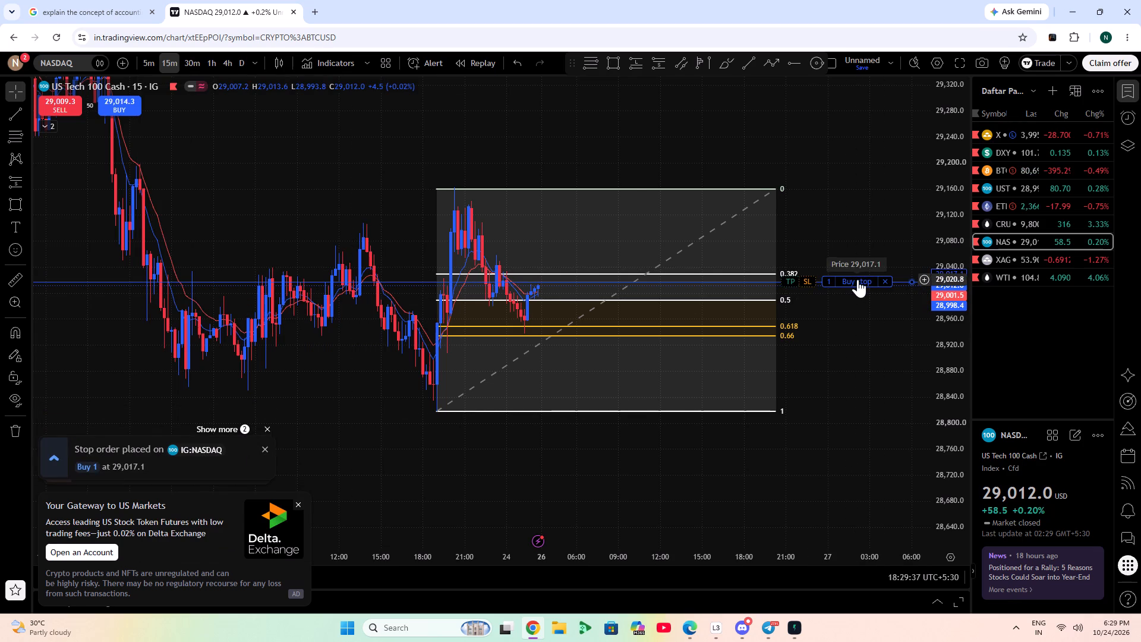
# Move the NASDAQ buy stop order to 29,014.4.
pyautogui.moveTo(856, 279); pyautogui.dragTo(871, 283)
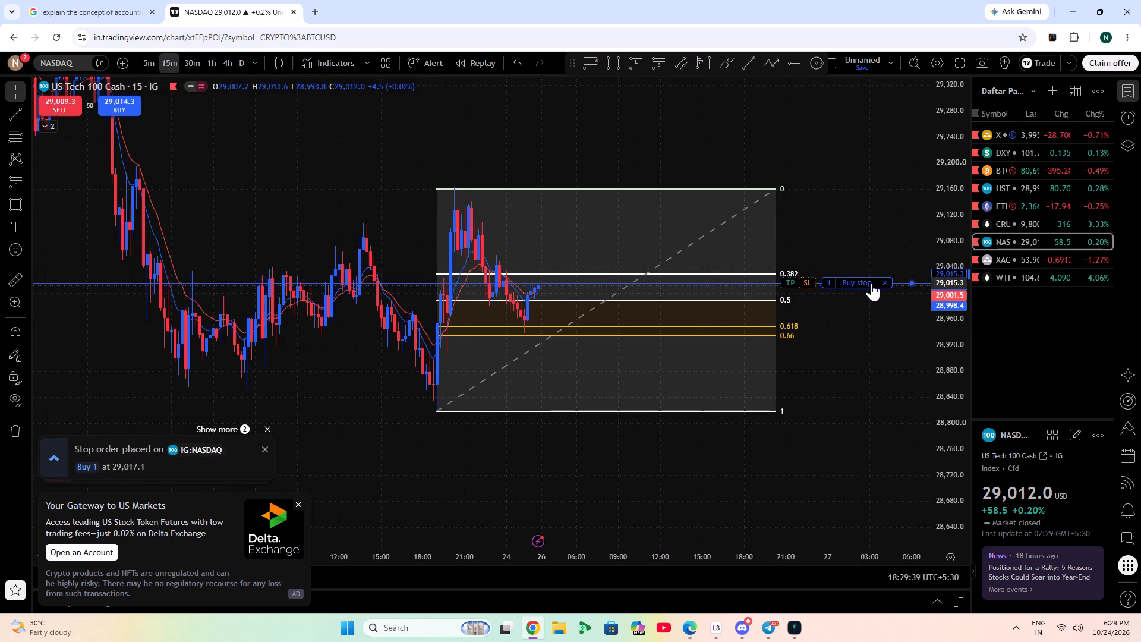
pyautogui.moveTo(871, 283); pyautogui.dragTo(876, 284)
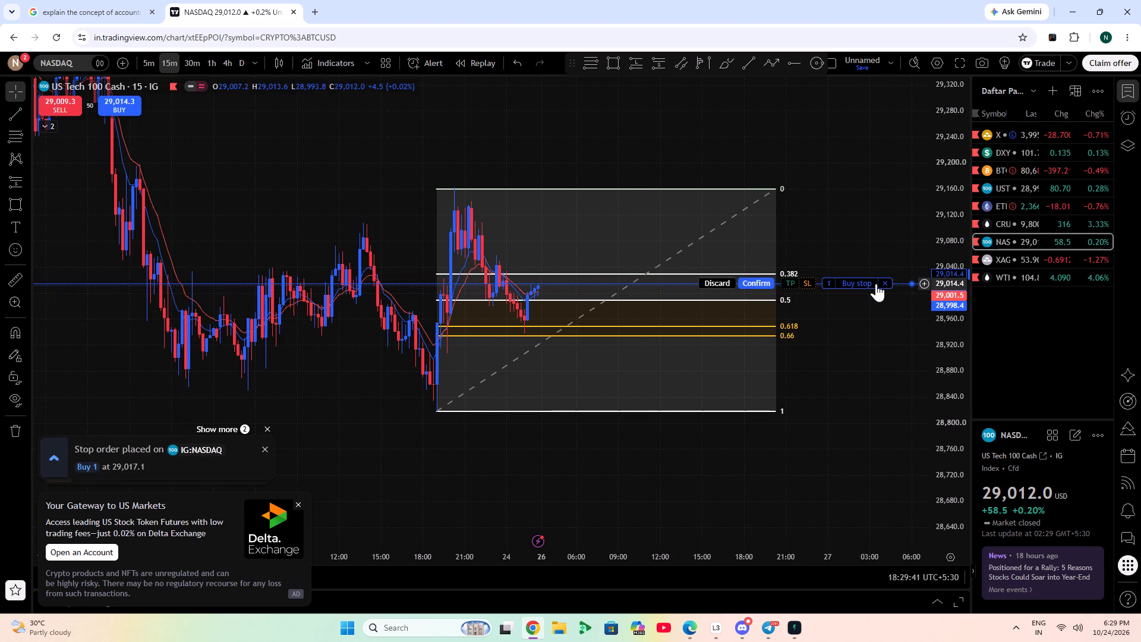
pyautogui.click(749, 276)
pyautogui.click(745, 280)
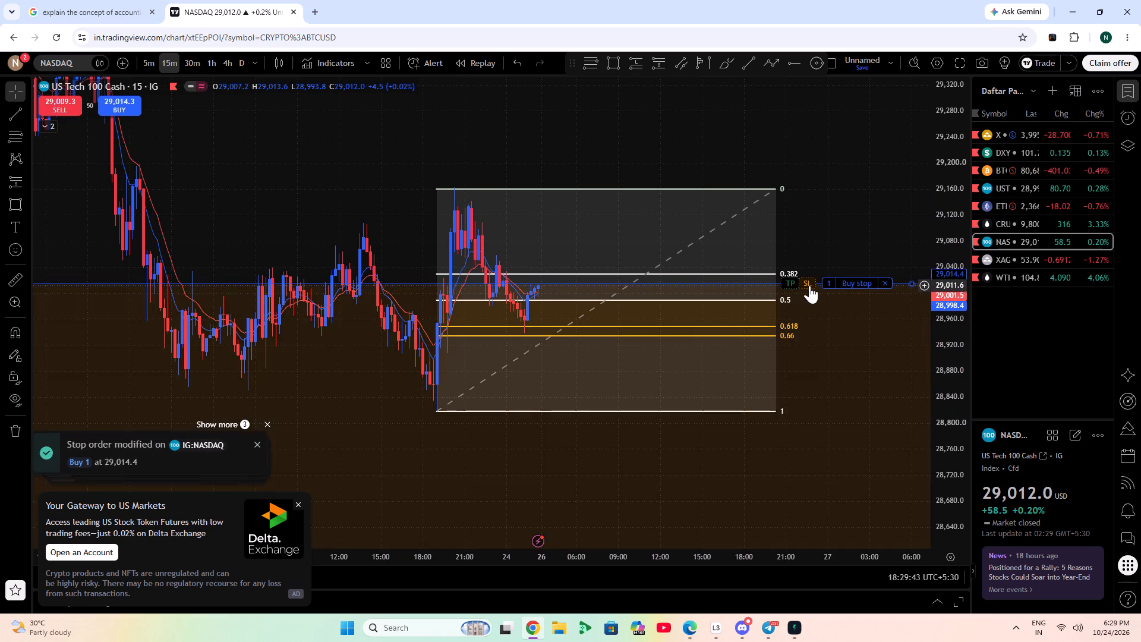
# Draw a long position on the NASDAQ chart with entry about 29,015.3, stop about 28,914.7 and target about 29,215.4.
pyautogui.click(629, 65)
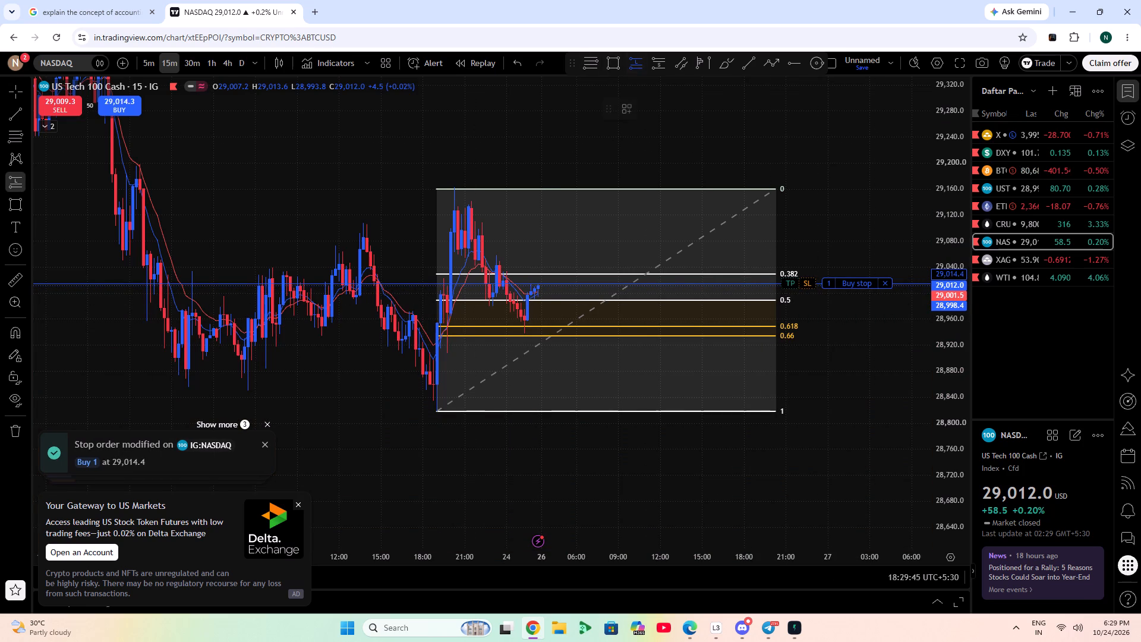
pyautogui.click(542, 283)
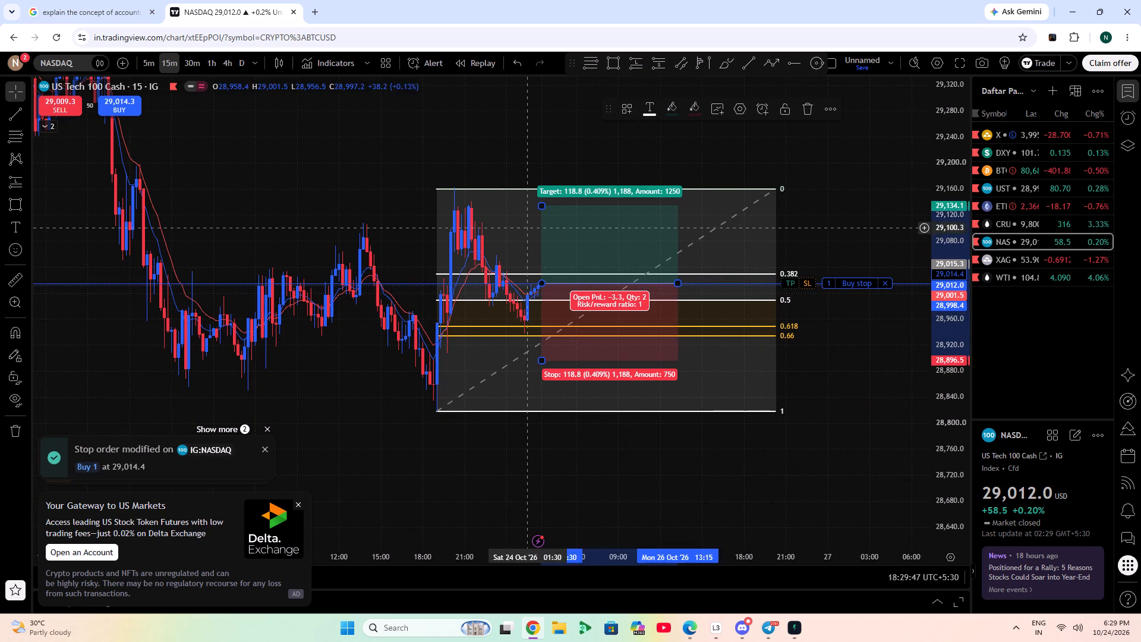
pyautogui.moveTo(541, 361); pyautogui.dragTo(527, 333)
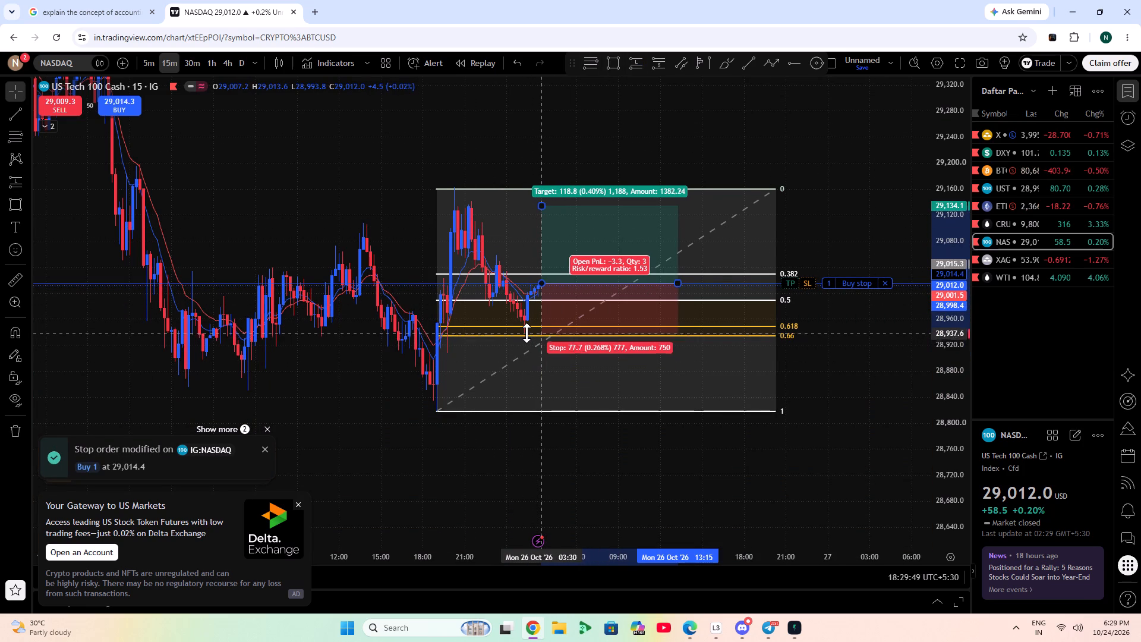
pyautogui.moveTo(527, 333); pyautogui.dragTo(550, 344)
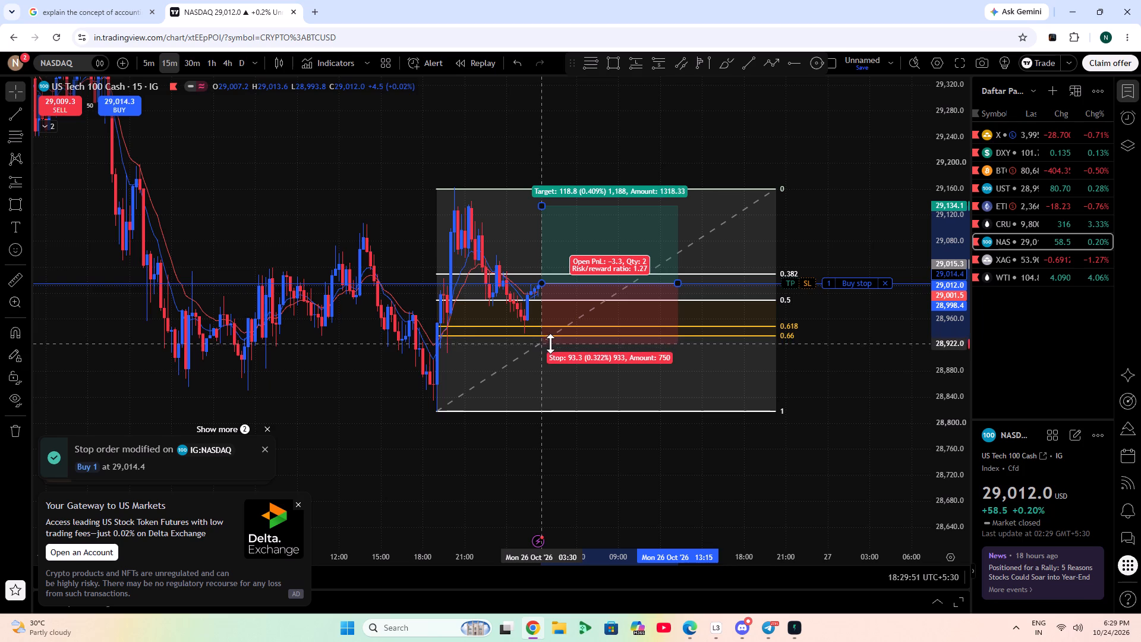
pyautogui.moveTo(550, 344); pyautogui.dragTo(550, 349)
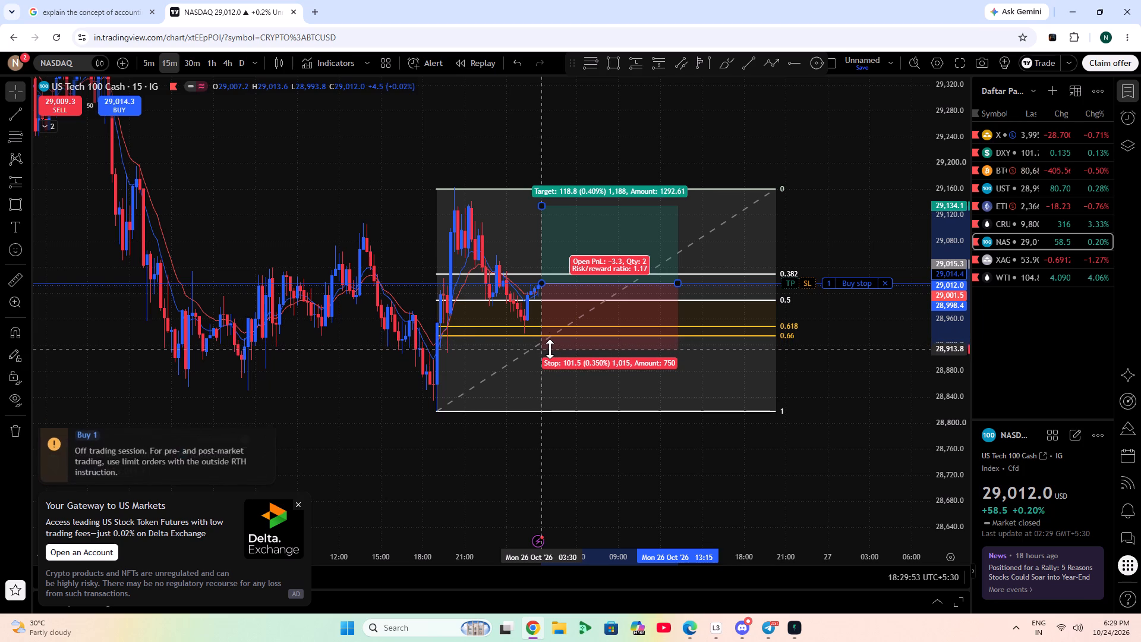
pyautogui.moveTo(550, 349); pyautogui.dragTo(547, 348)
pyautogui.moveTo(540, 209); pyautogui.dragTo(561, 181)
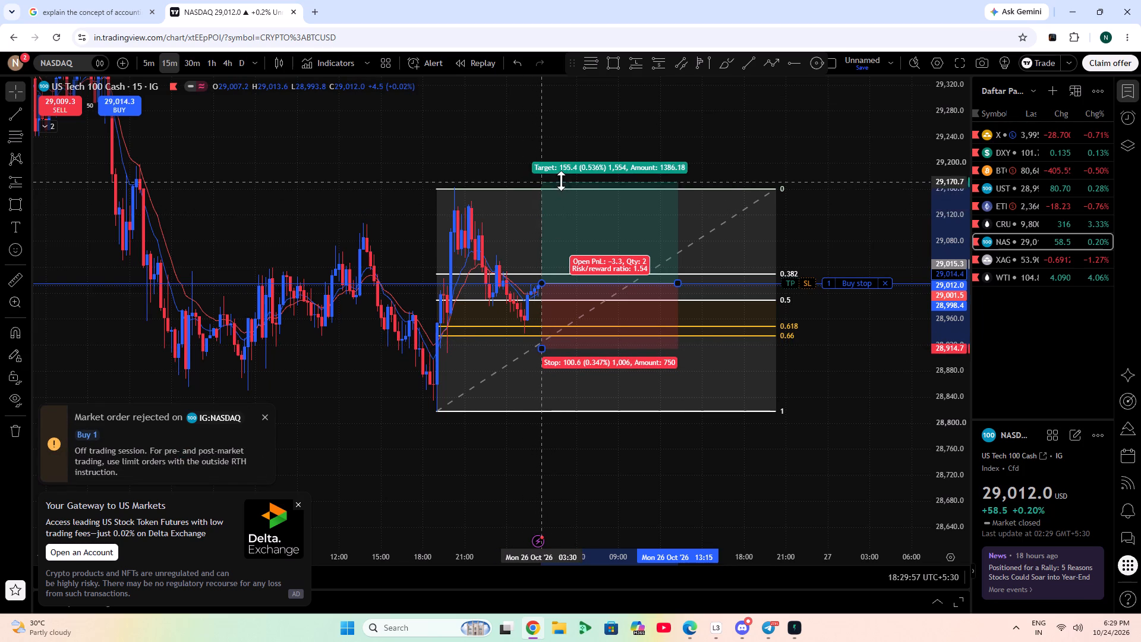
pyautogui.moveTo(561, 181); pyautogui.dragTo(559, 152)
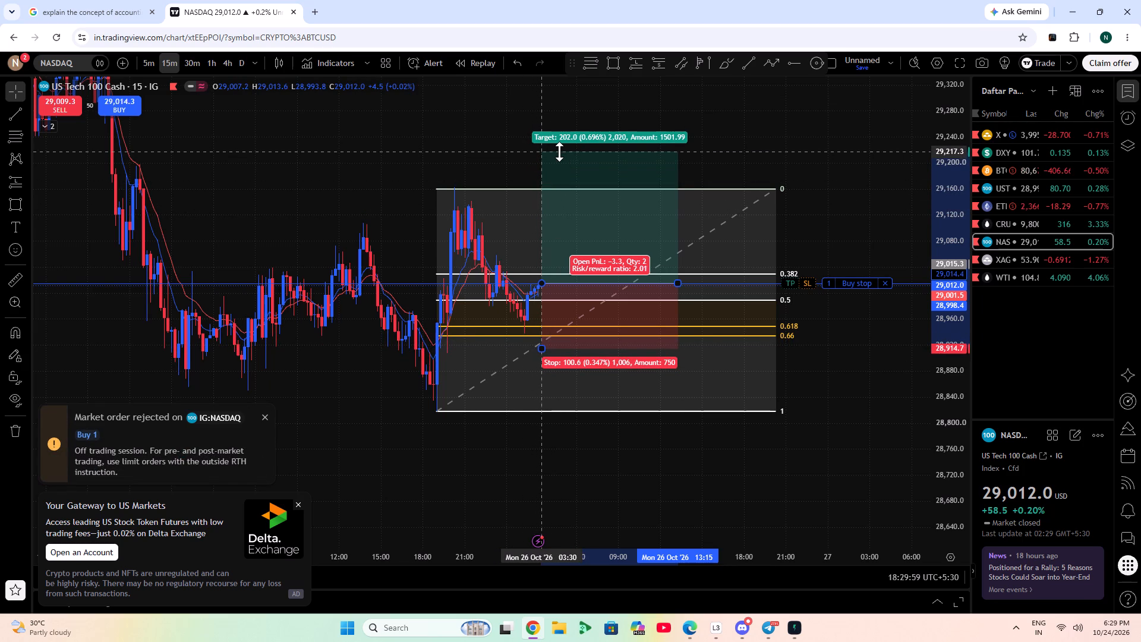
pyautogui.moveTo(559, 152); pyautogui.dragTo(557, 153)
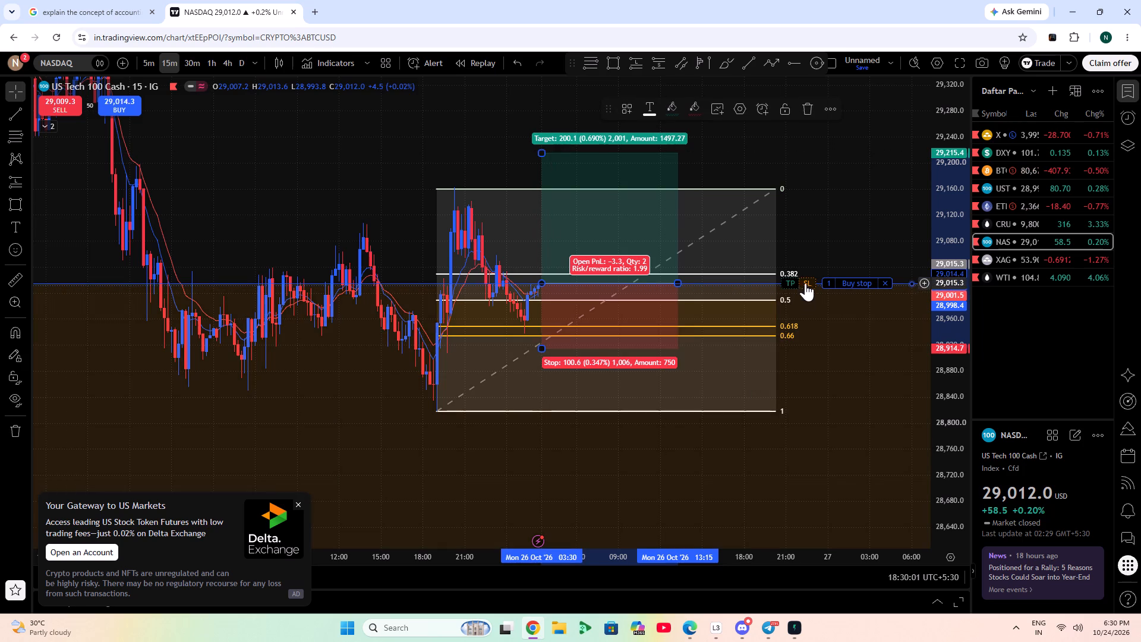
# Attach a stop loss at 28,913.8 and a take profit at 29,214.5 to the NASDAQ buy stop order.
pyautogui.moveTo(807, 283); pyautogui.dragTo(802, 348)
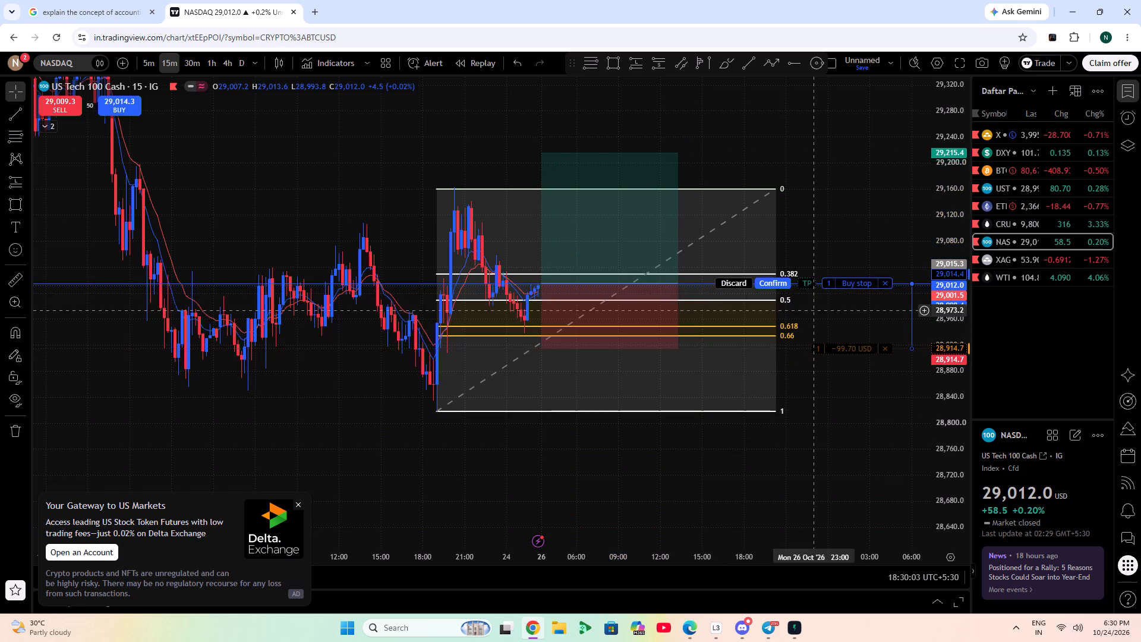
pyautogui.moveTo(808, 281); pyautogui.dragTo(784, 153)
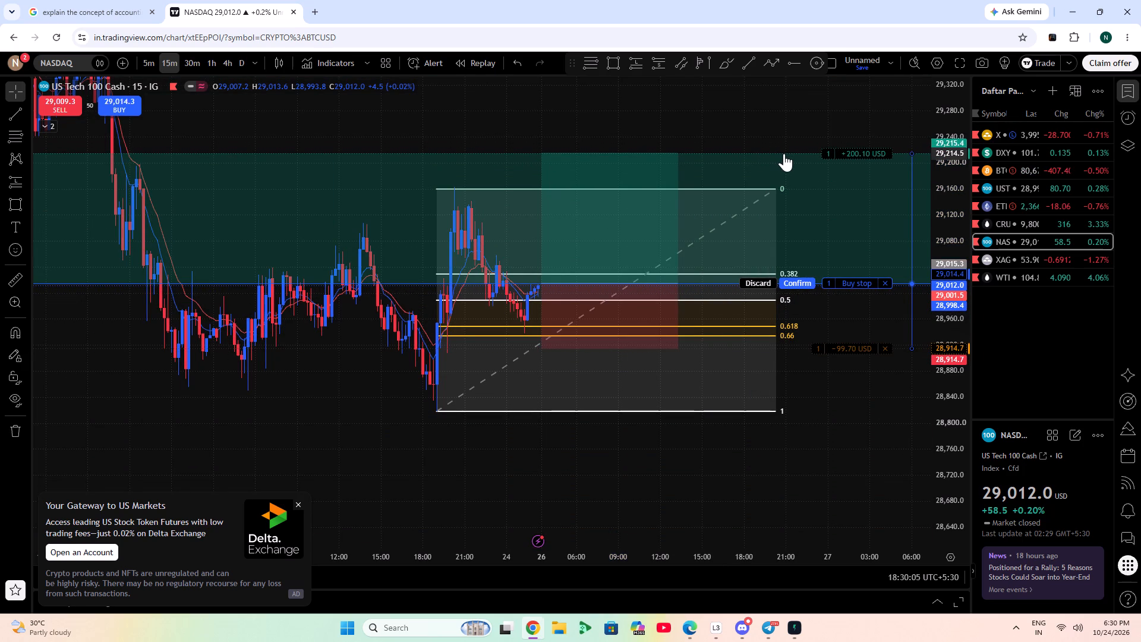
pyautogui.moveTo(784, 153); pyautogui.dragTo(778, 153)
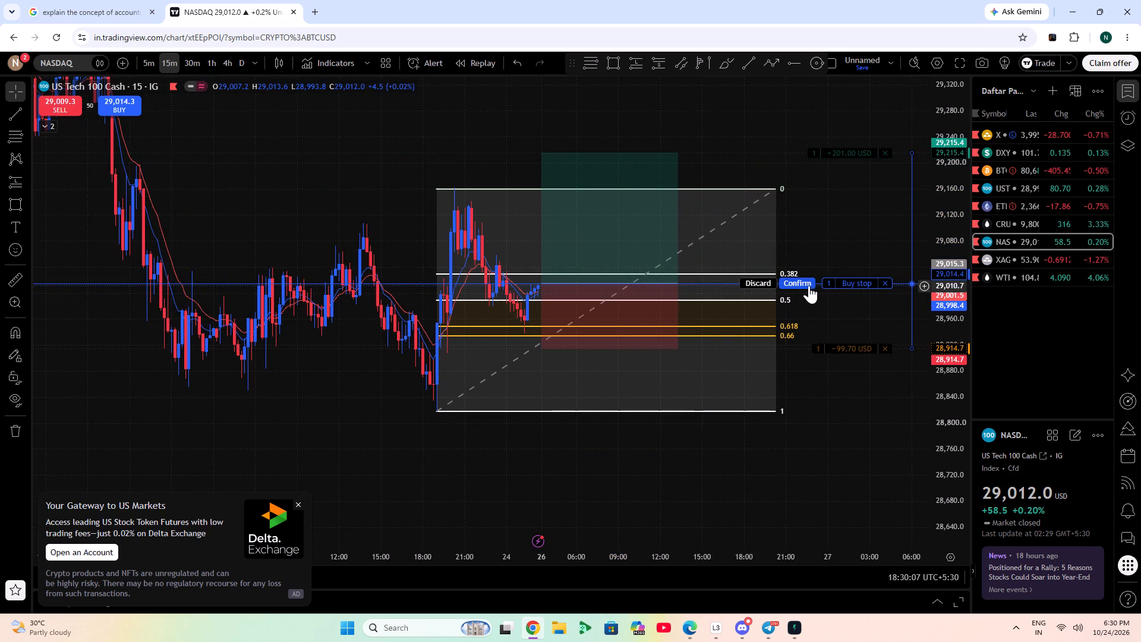
pyautogui.moveTo(832, 346); pyautogui.dragTo(839, 349)
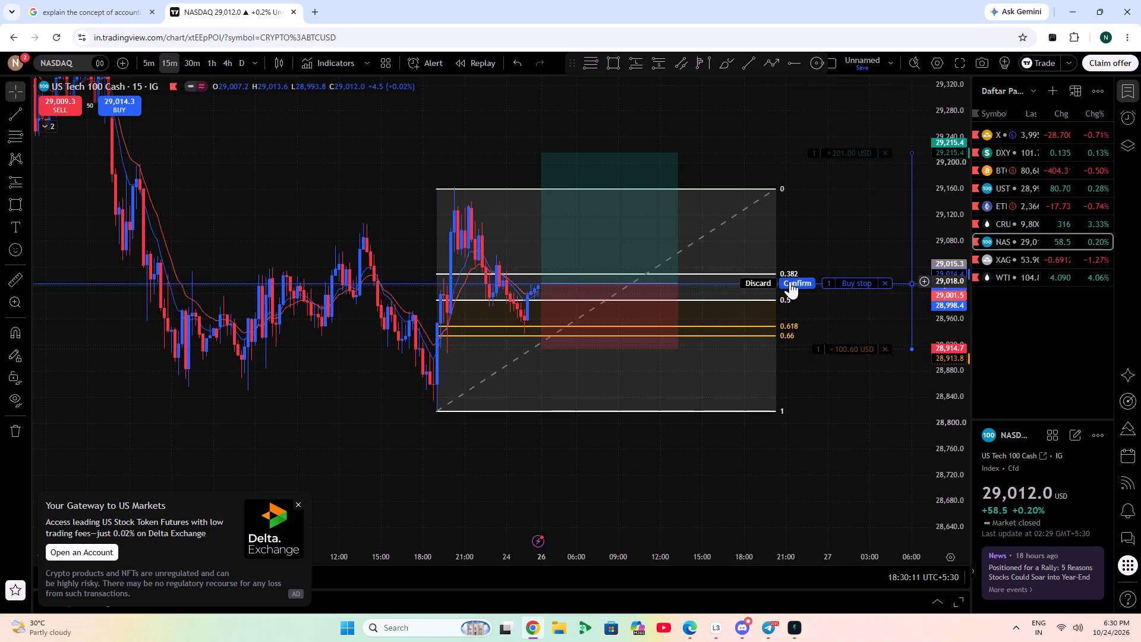
pyautogui.moveTo(844, 153); pyautogui.dragTo(836, 152)
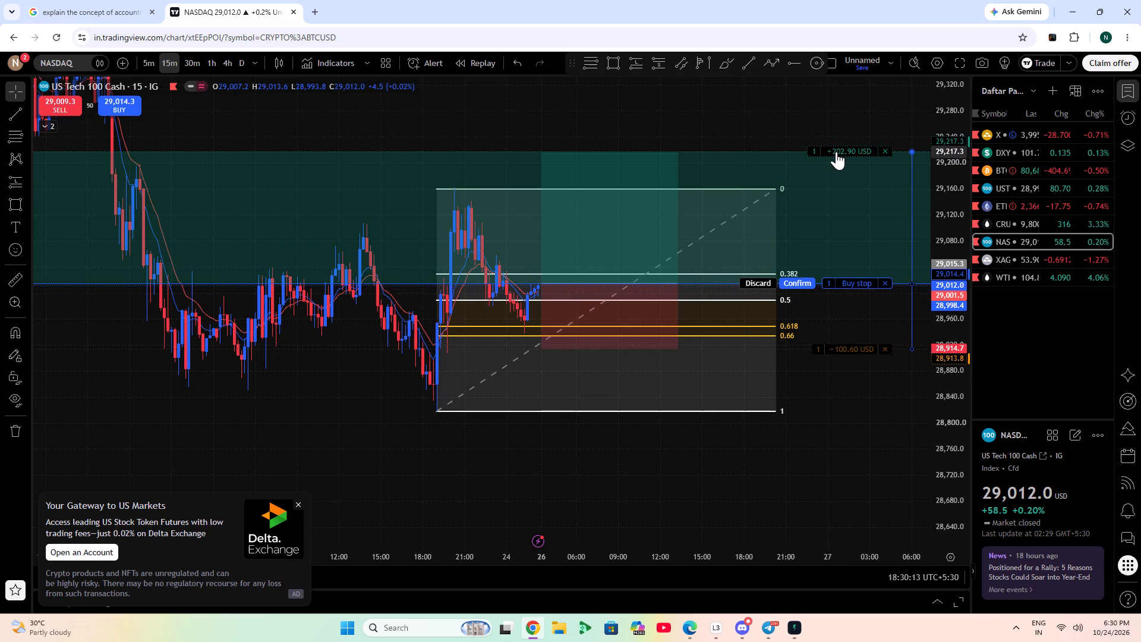
pyautogui.moveTo(836, 152); pyautogui.dragTo(855, 153)
pyautogui.doubleClick(812, 278)
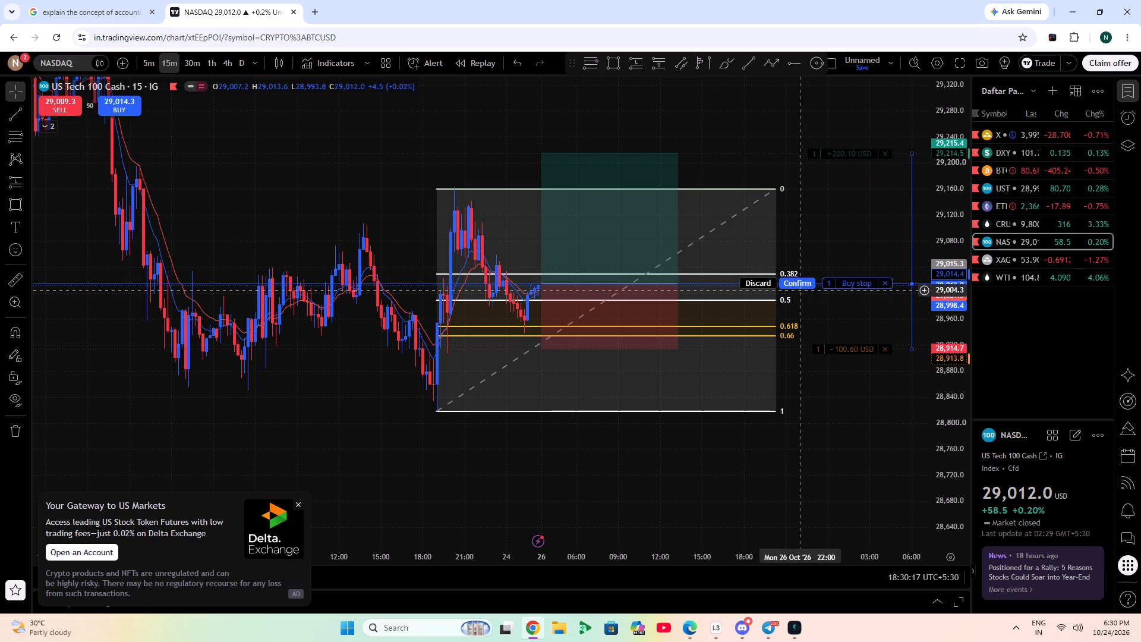
pyautogui.click(799, 291)
pyautogui.click(804, 281)
pyautogui.click(804, 279)
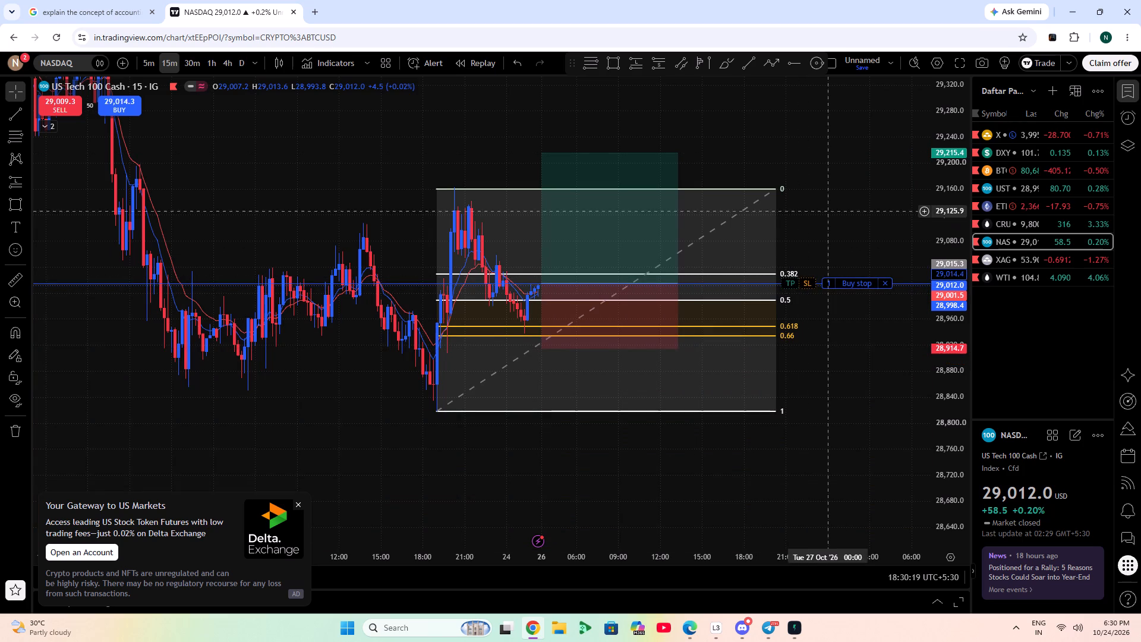
# Open a new browser tab and minimise the browser window.
pyautogui.moveTo(841, 204); pyautogui.dragTo(754, 247)
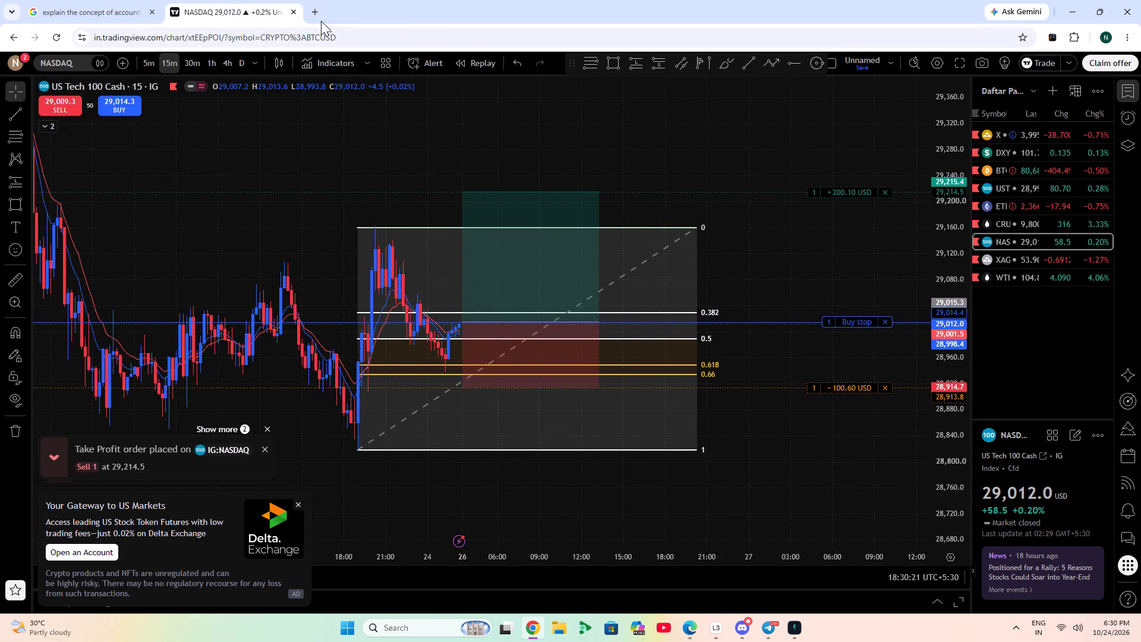
pyautogui.click(321, 21)
pyautogui.click(318, 14)
pyautogui.middleClick(295, 0)
pyautogui.click(622, 106)
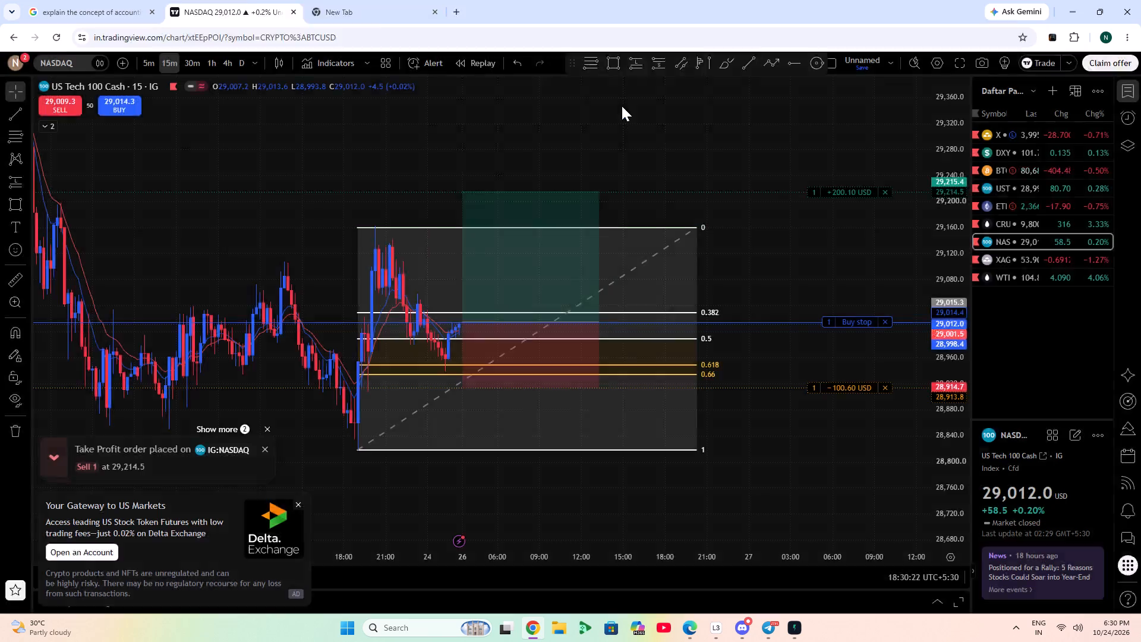
pyautogui.click(1067, 0)
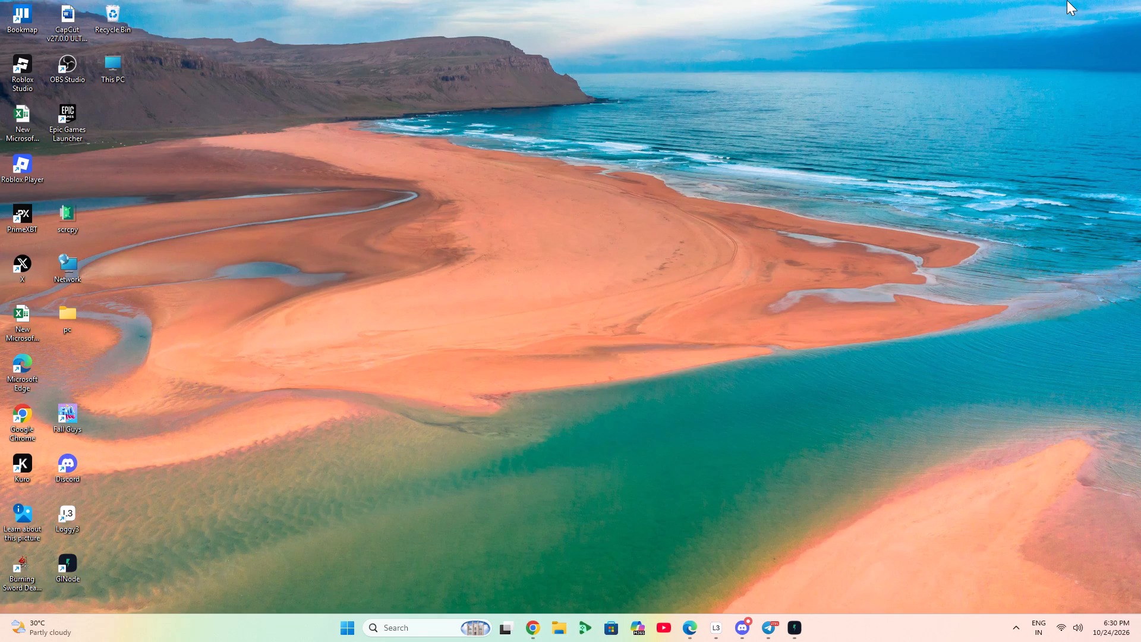